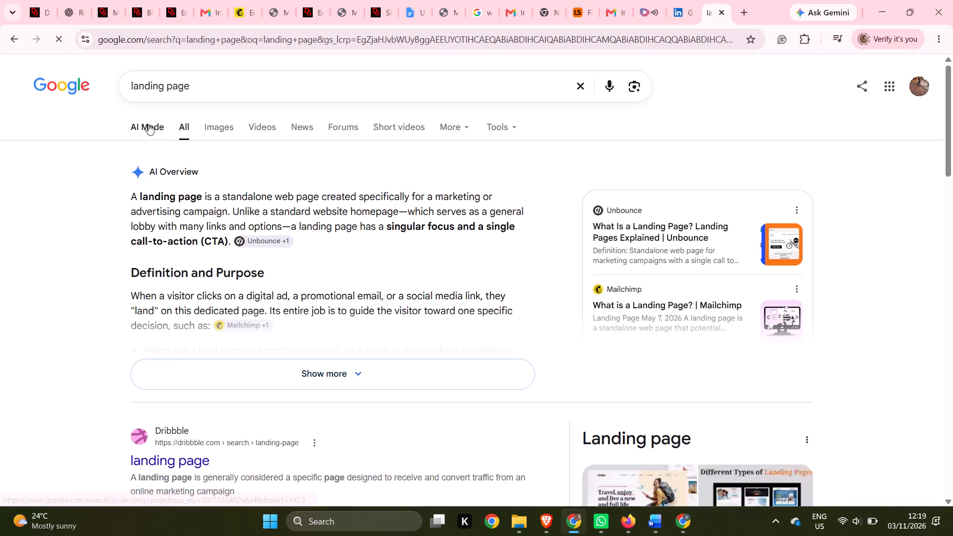
# Show the image results for the "landing page" search.
pyautogui.click(218, 130)
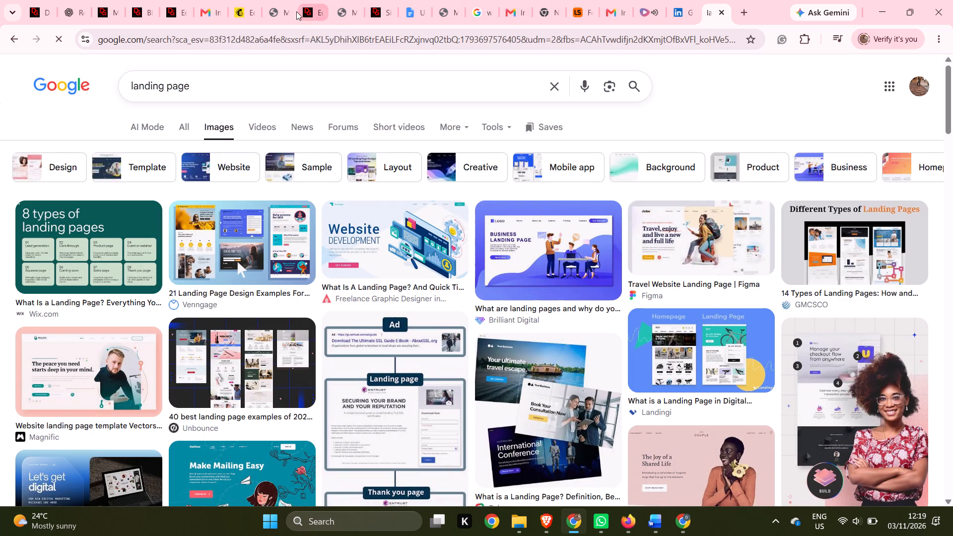
# Close the preview of the untitled email campaign and return to its content editor.
pyautogui.click(241, 10)
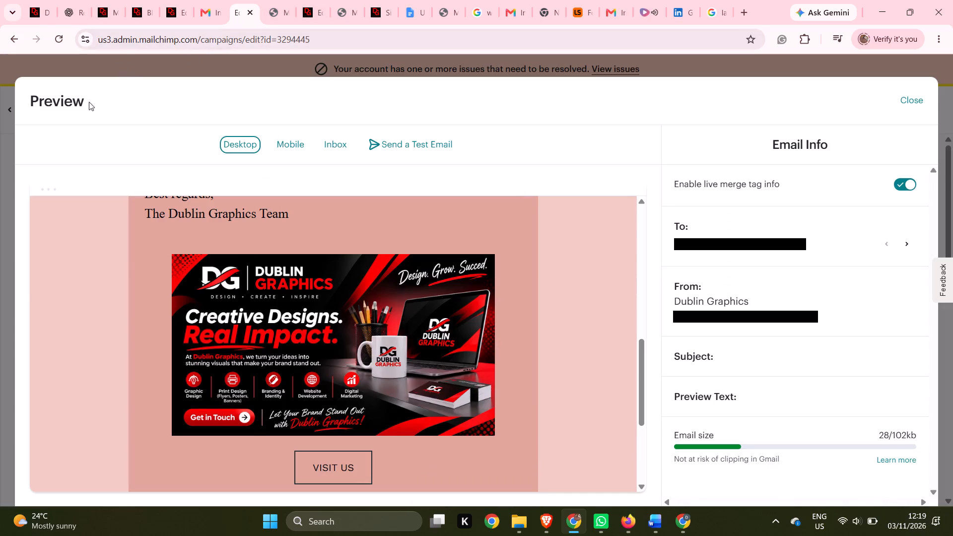
pyautogui.click(919, 97)
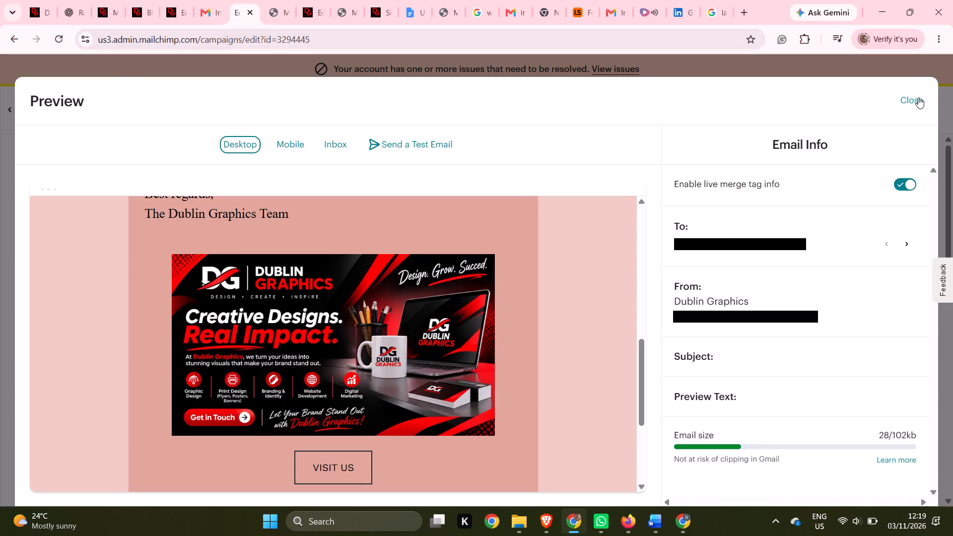
pyautogui.click(911, 104)
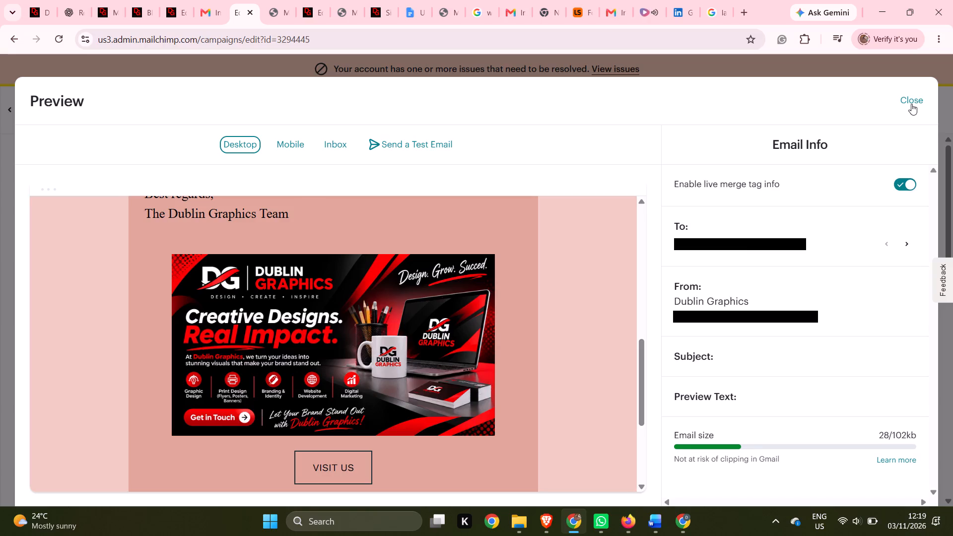
pyautogui.click(910, 104)
pyautogui.click(908, 104)
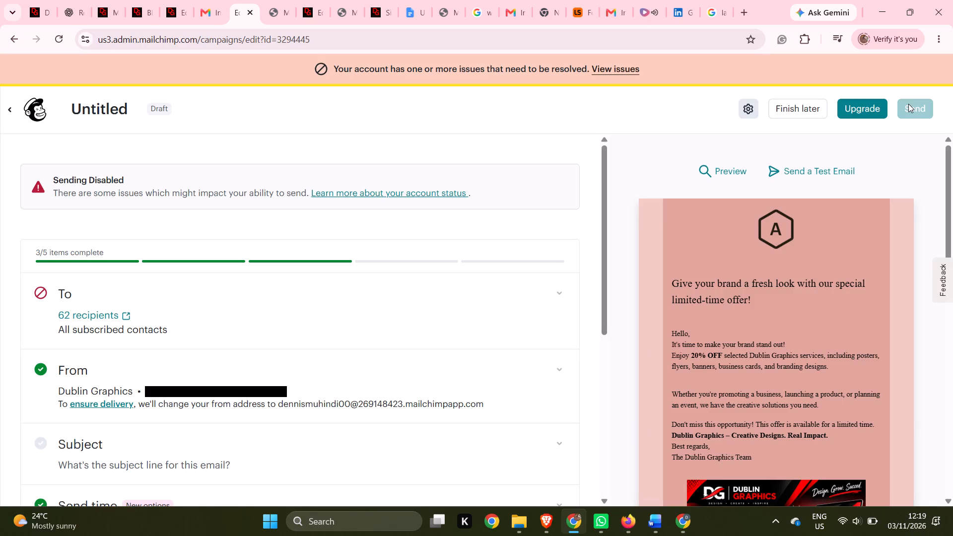
pyautogui.scroll(4, 789, 197)
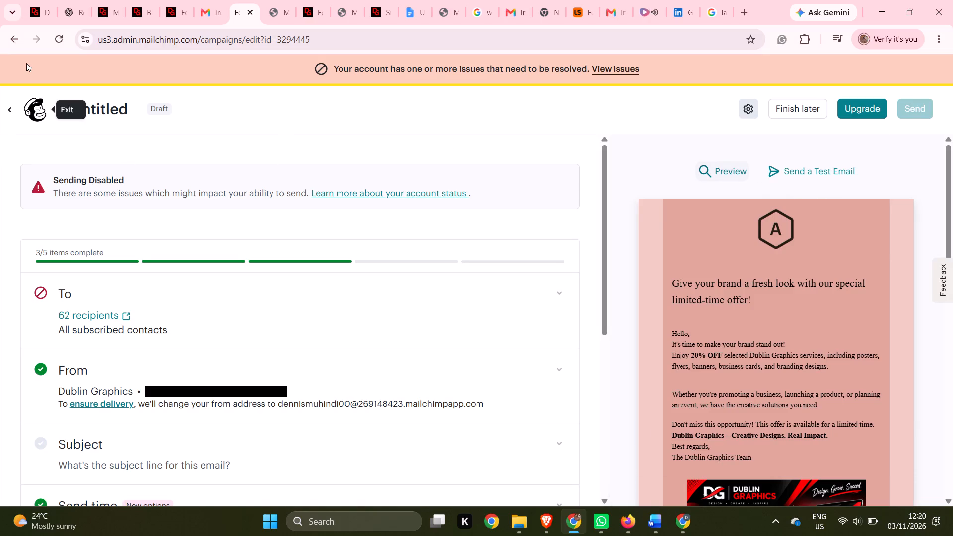
pyautogui.click(11, 35)
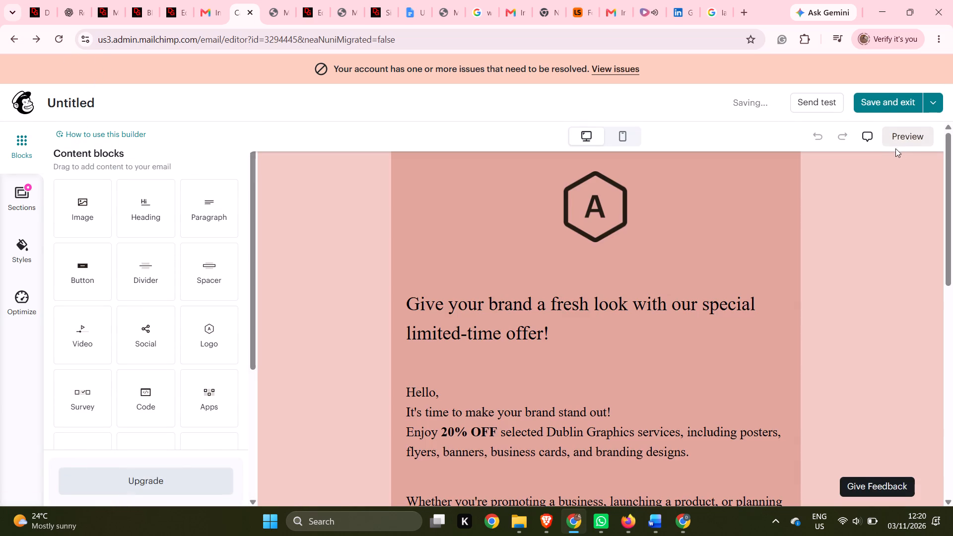
pyautogui.click(937, 100)
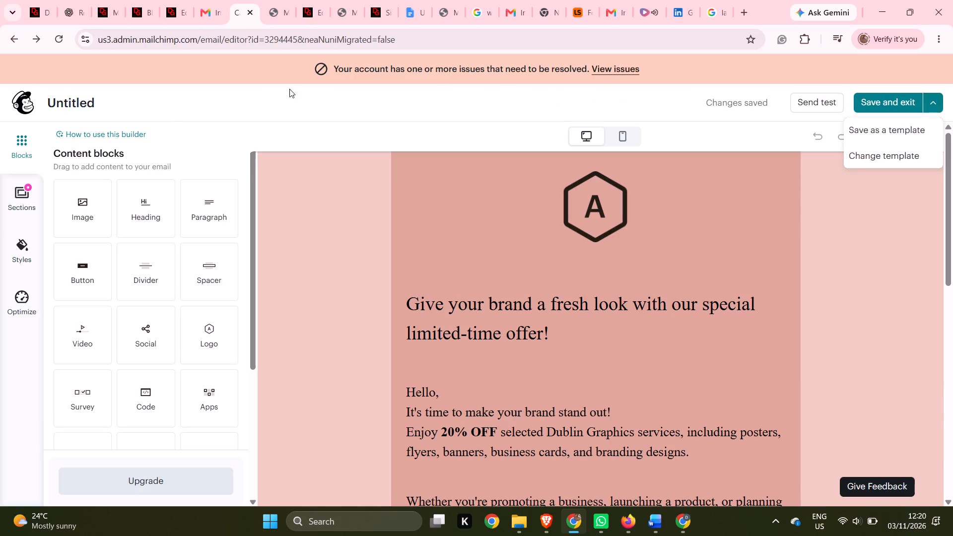
# Open the Mailchimp website in a new browser tab and go to the account's Mailchimp Home.
pyautogui.click(750, 11)
pyautogui.write('mail')
pyautogui.press('Return')
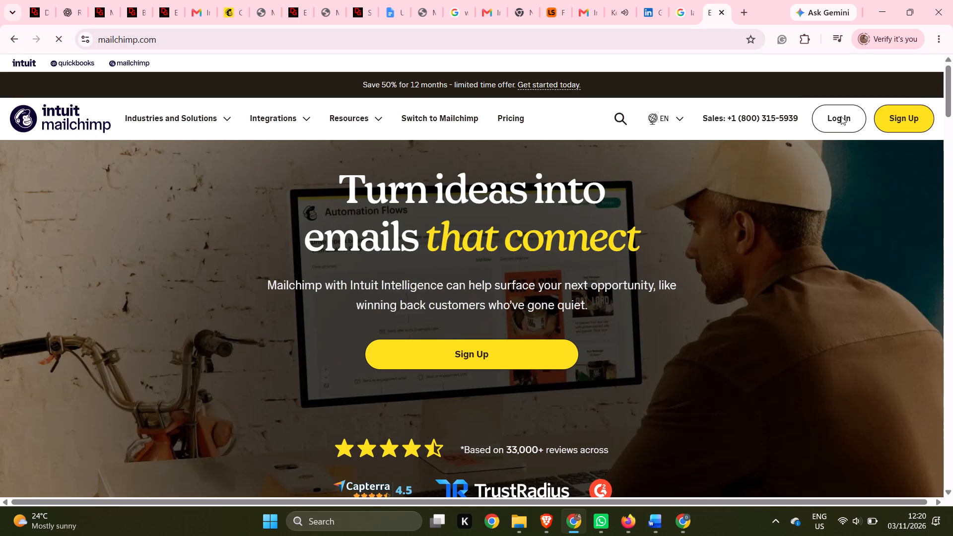
pyautogui.click(853, 112)
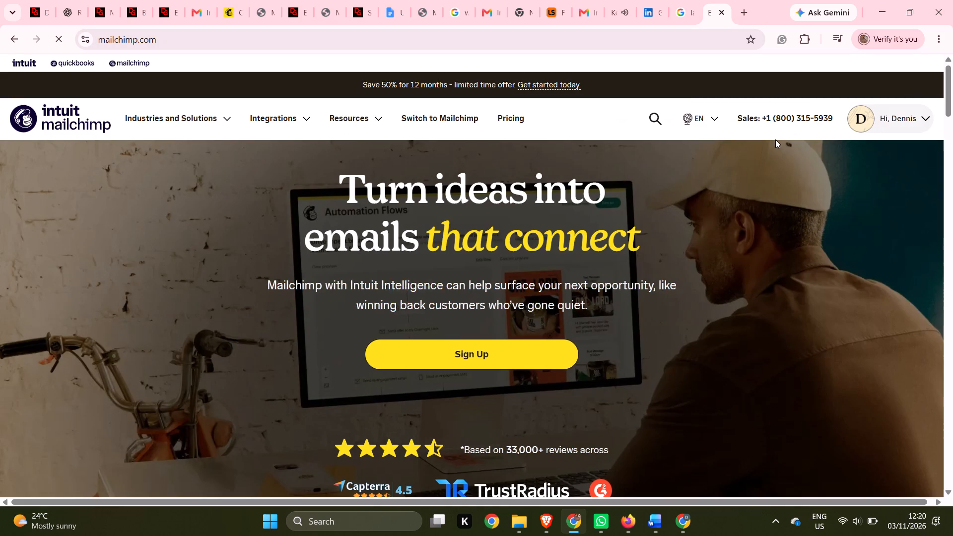
pyautogui.click(900, 112)
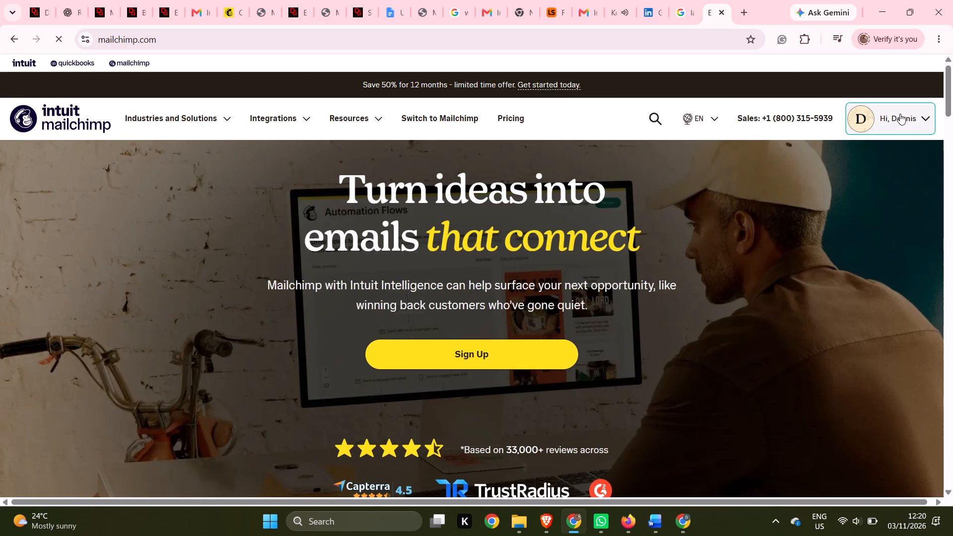
pyautogui.click(757, 268)
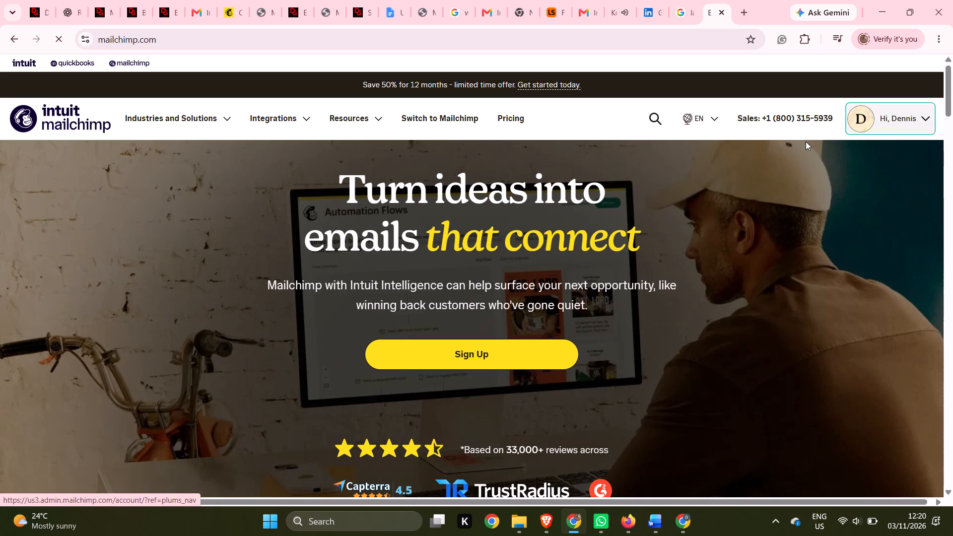
pyautogui.click(3, 36)
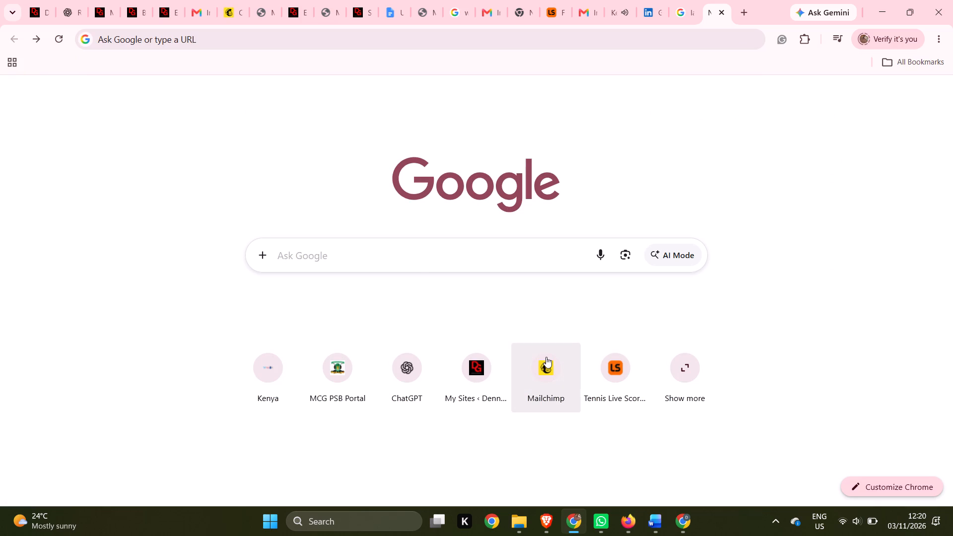
pyautogui.click(546, 357)
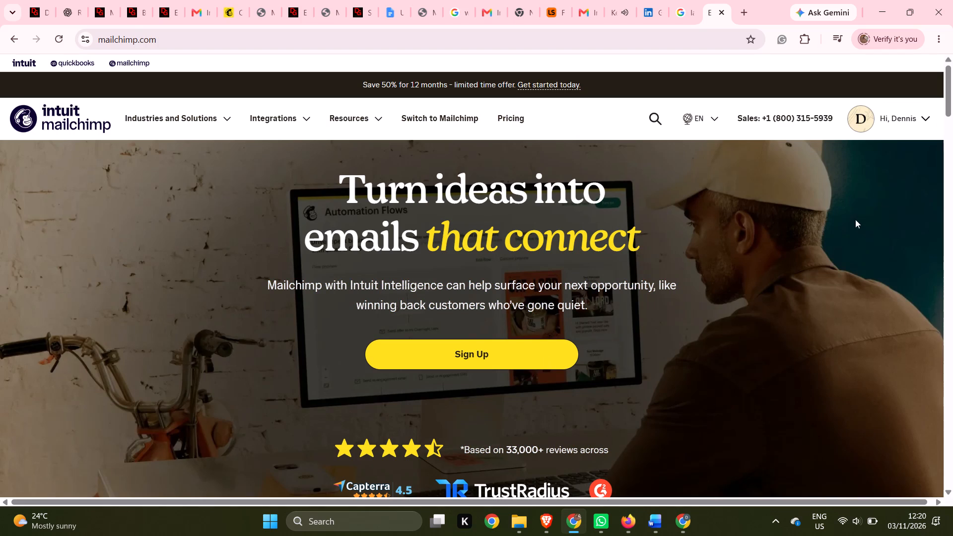
pyautogui.click(523, 360)
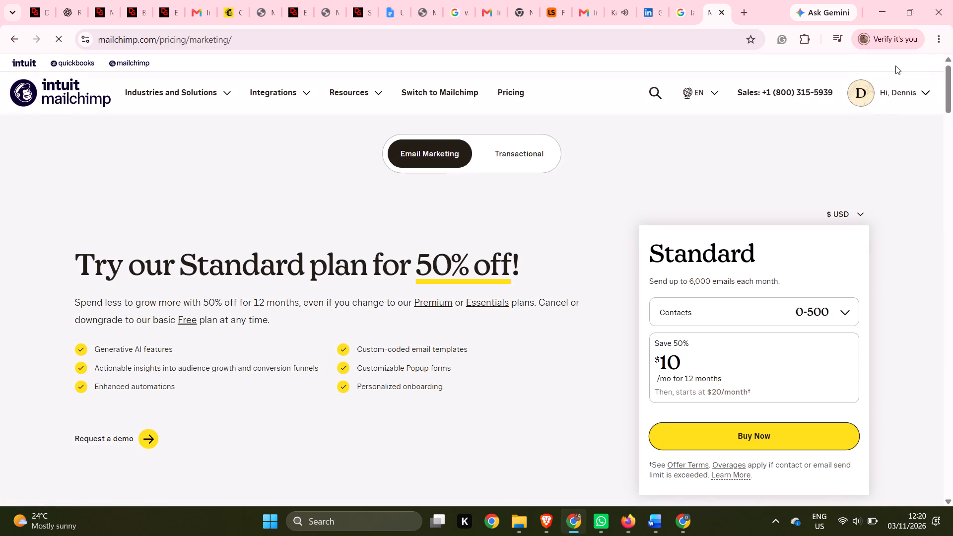
pyautogui.click(911, 85)
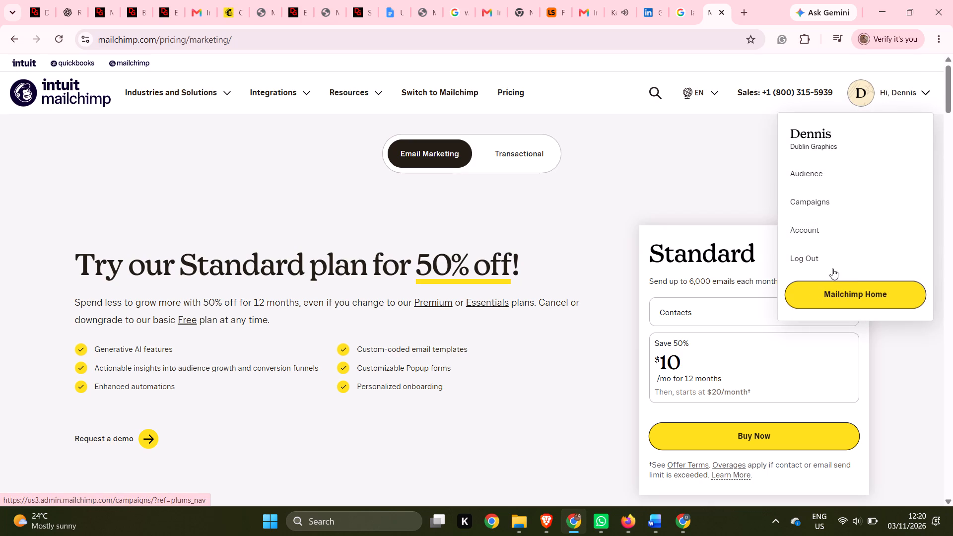
pyautogui.click(847, 293)
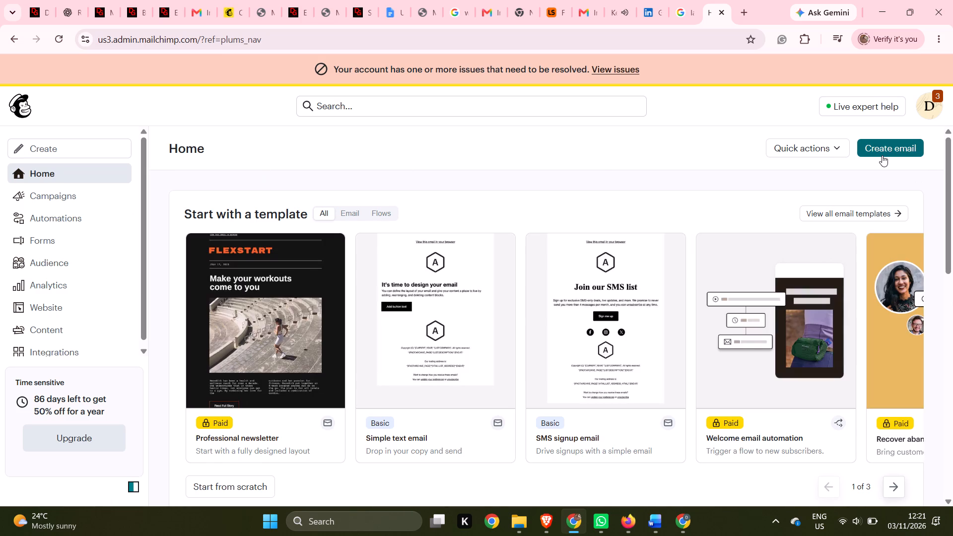
# Create a new landing page named "promotion" and begin building it.
pyautogui.click(55, 151)
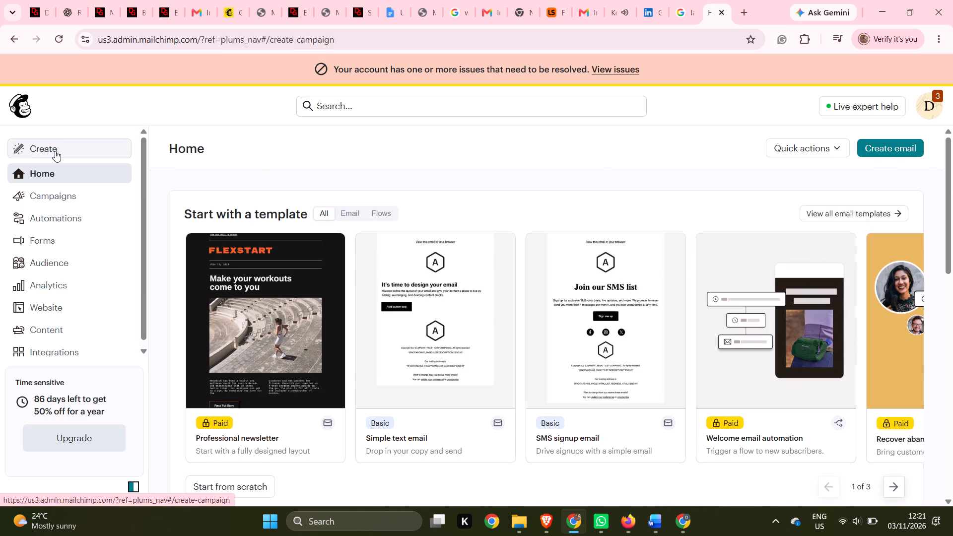
pyautogui.click(82, 185)
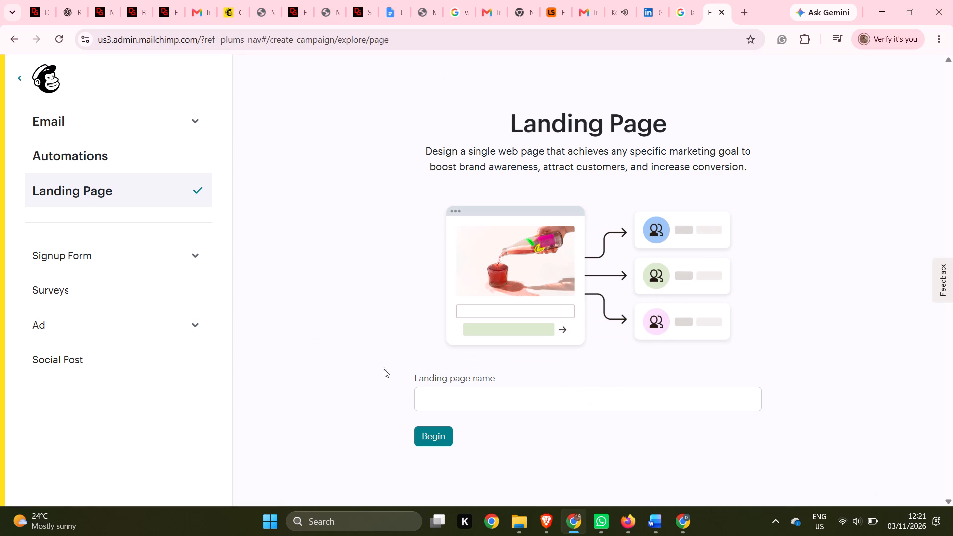
pyautogui.click(451, 400)
pyautogui.write('promotion')
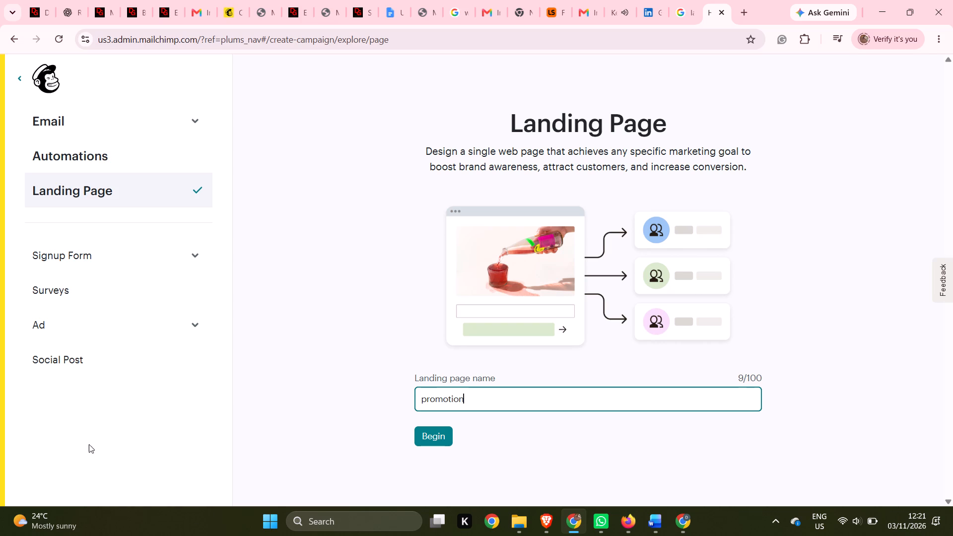
pyautogui.click(428, 441)
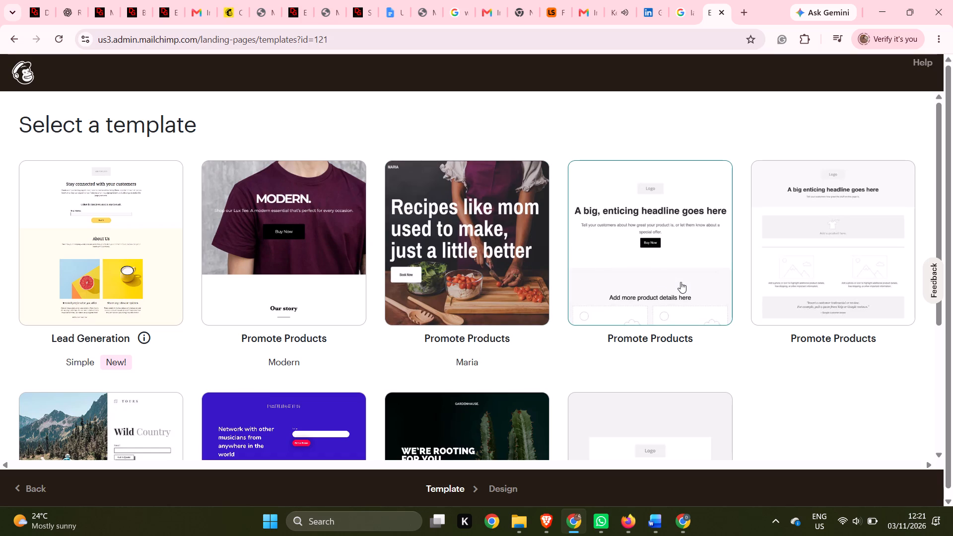
# Choose the Promote Products template that has a product block below the headline and two image placeholders.
pyautogui.click(845, 230)
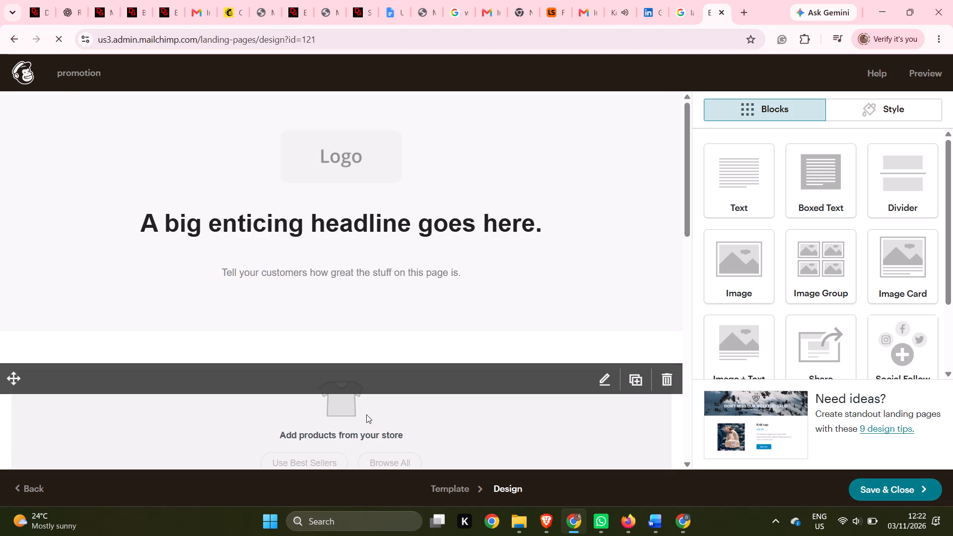
# Upload Modern_DR_Logo_smaller from the Downloads folder as the image for the landing page's logo placeholder.
pyautogui.scroll(-10, 370, 397)
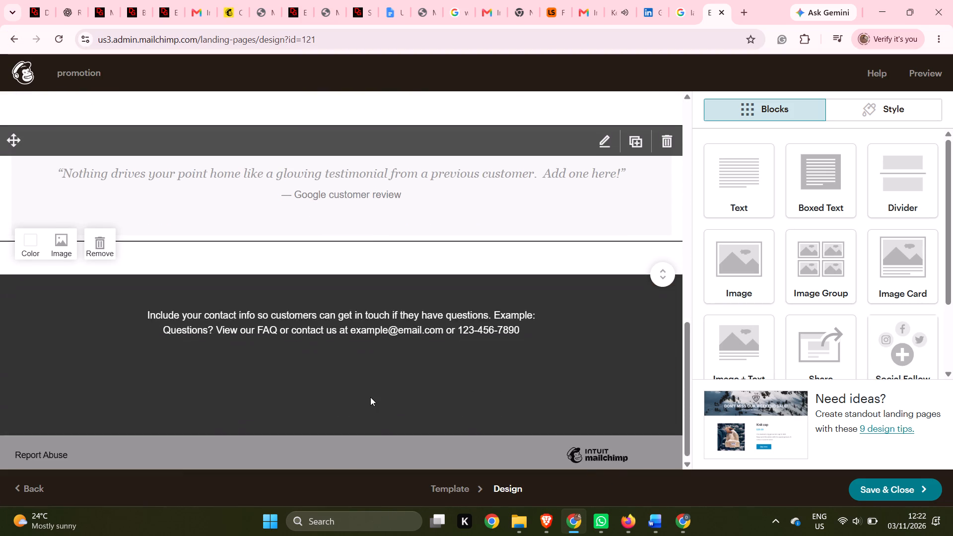
pyautogui.scroll(16, 370, 397)
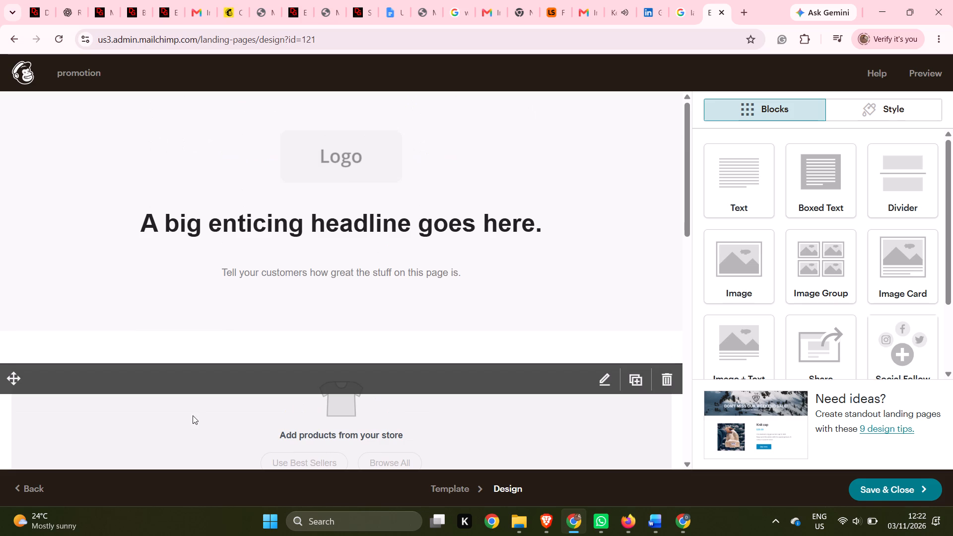
pyautogui.click(332, 158)
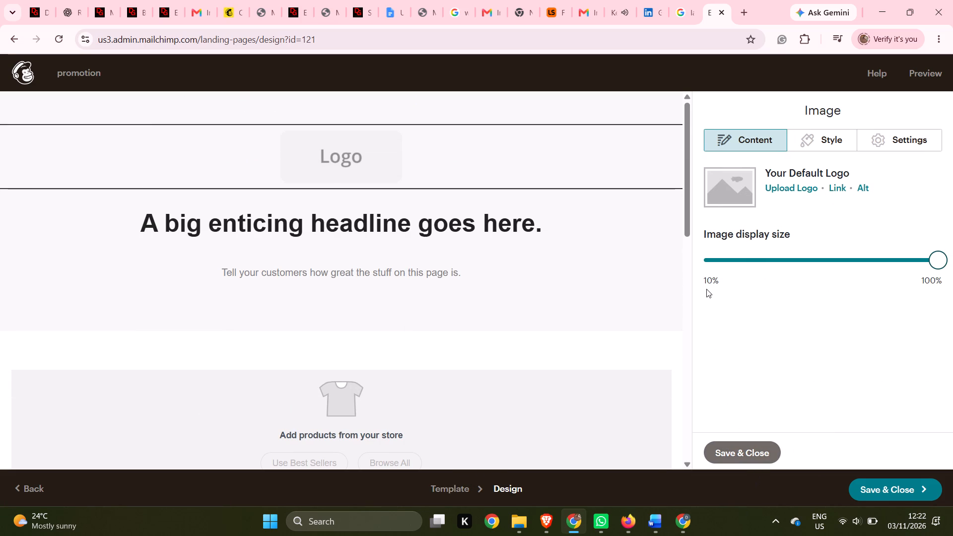
pyautogui.click(736, 205)
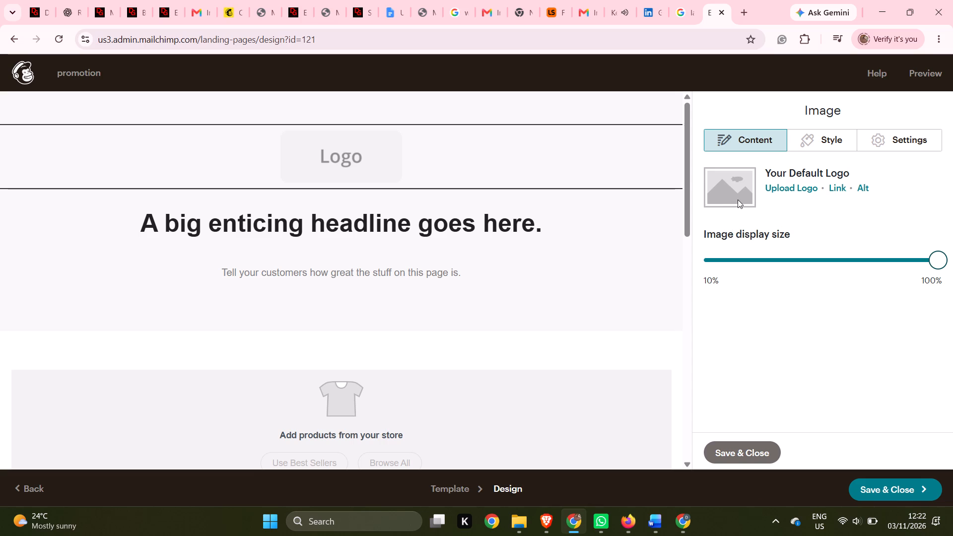
pyautogui.click(738, 199)
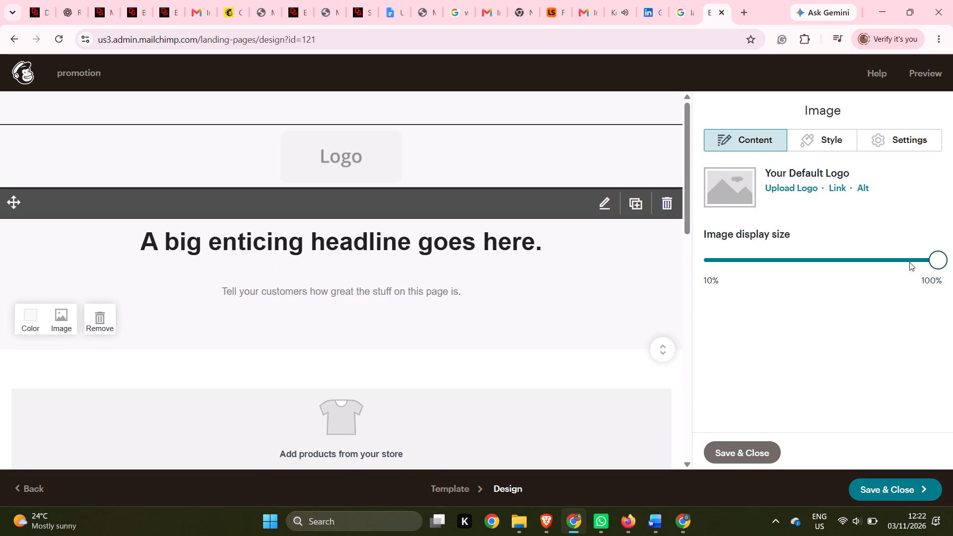
pyautogui.click(796, 190)
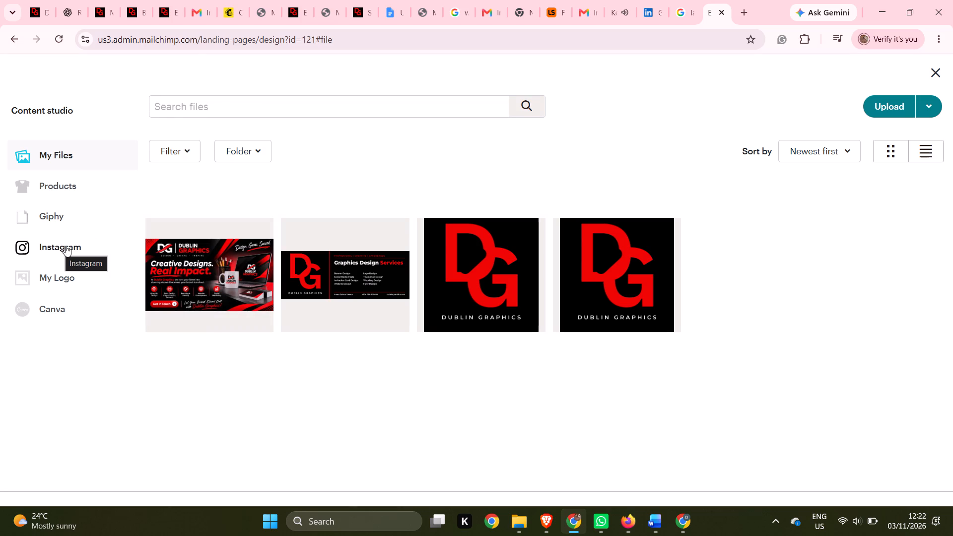
pyautogui.click(903, 108)
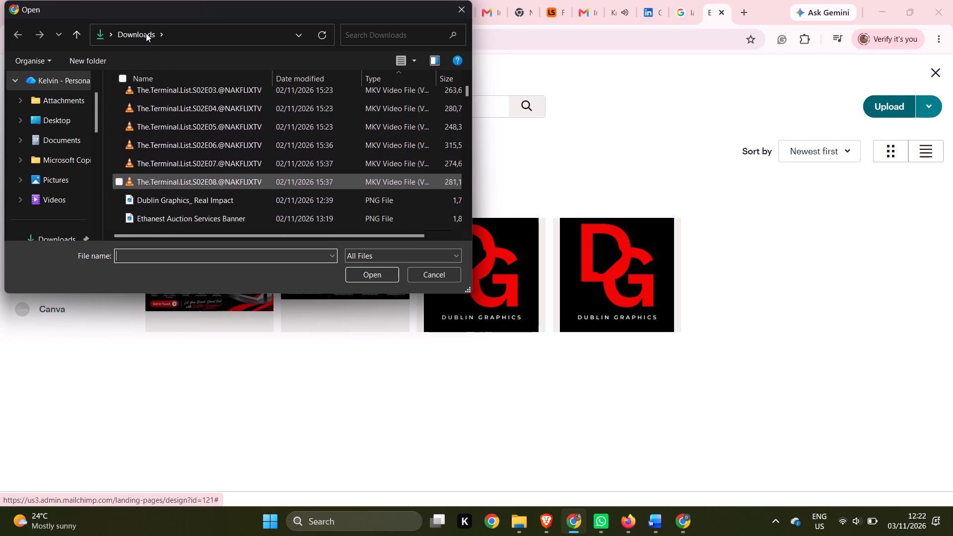
pyautogui.click(230, 217)
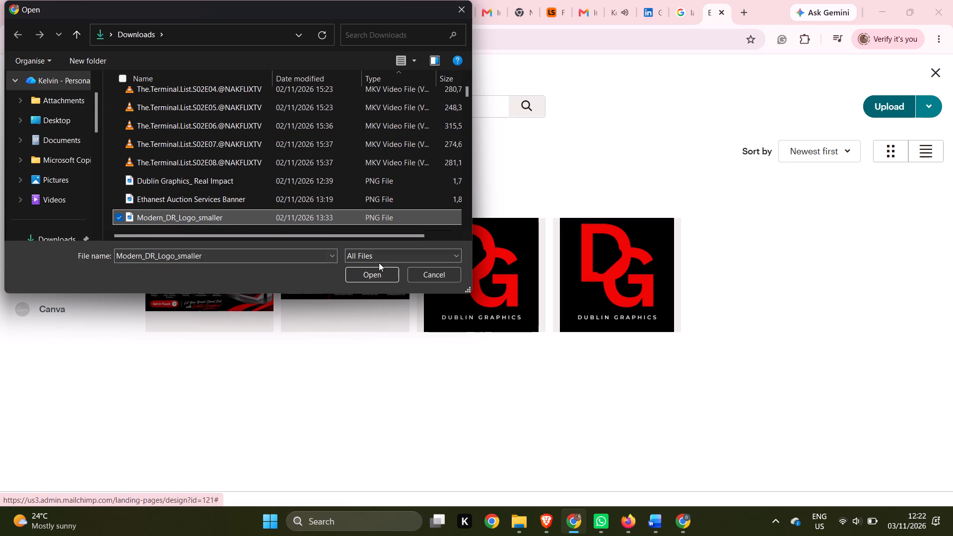
pyautogui.click(379, 271)
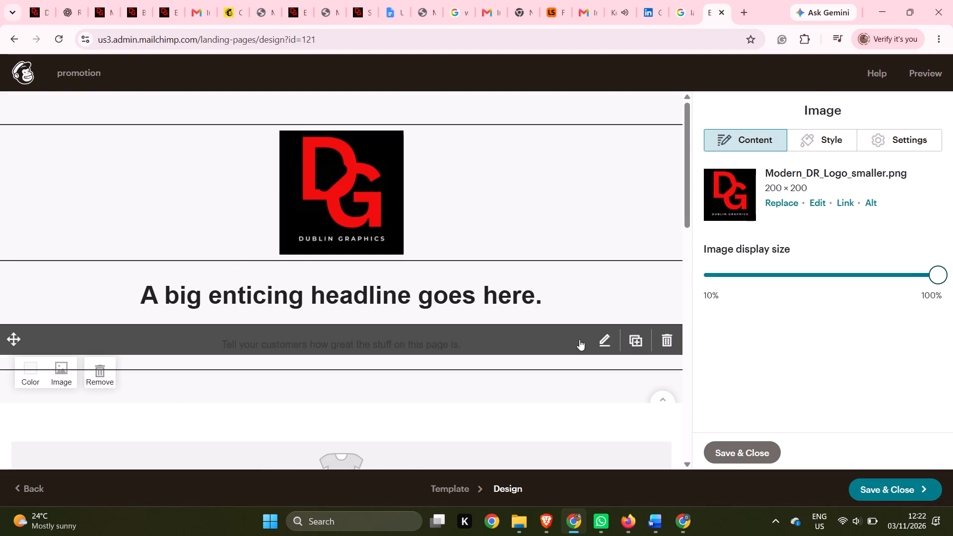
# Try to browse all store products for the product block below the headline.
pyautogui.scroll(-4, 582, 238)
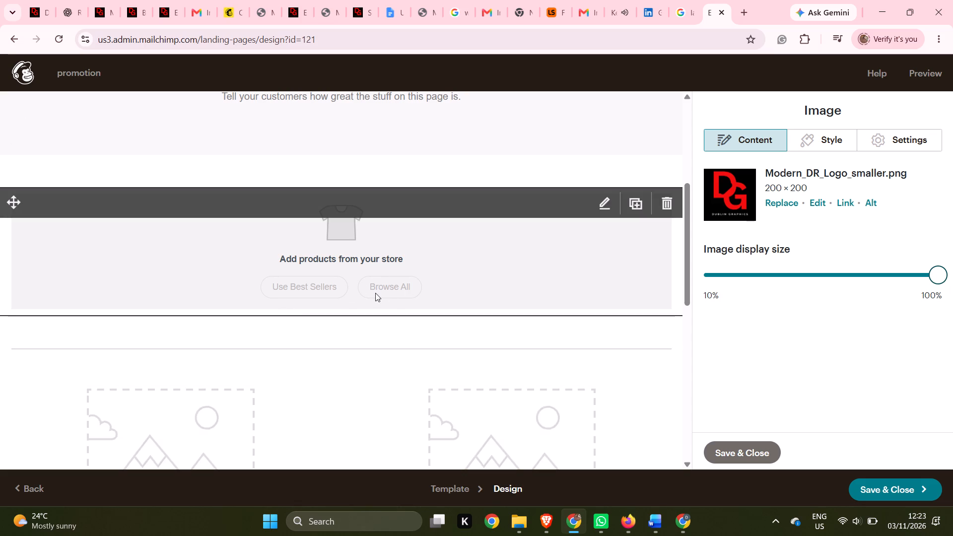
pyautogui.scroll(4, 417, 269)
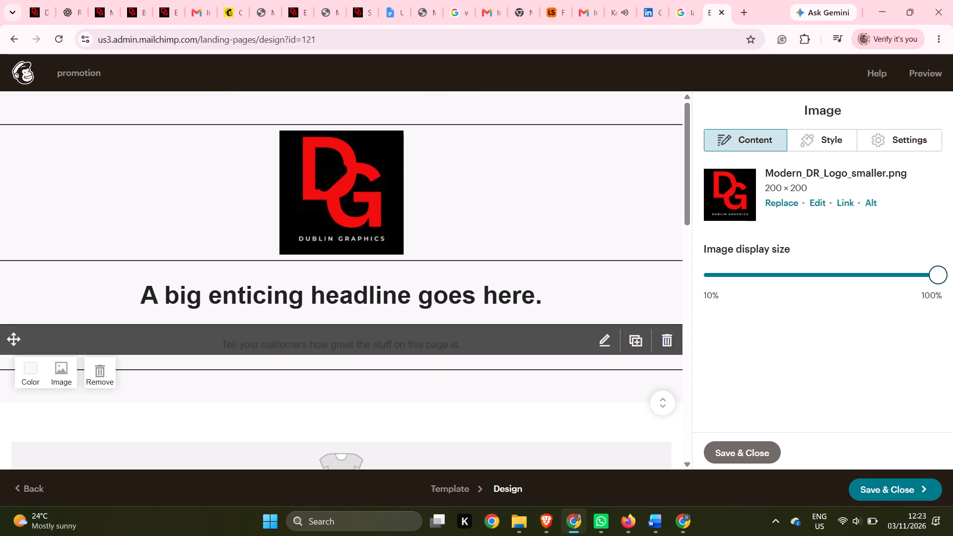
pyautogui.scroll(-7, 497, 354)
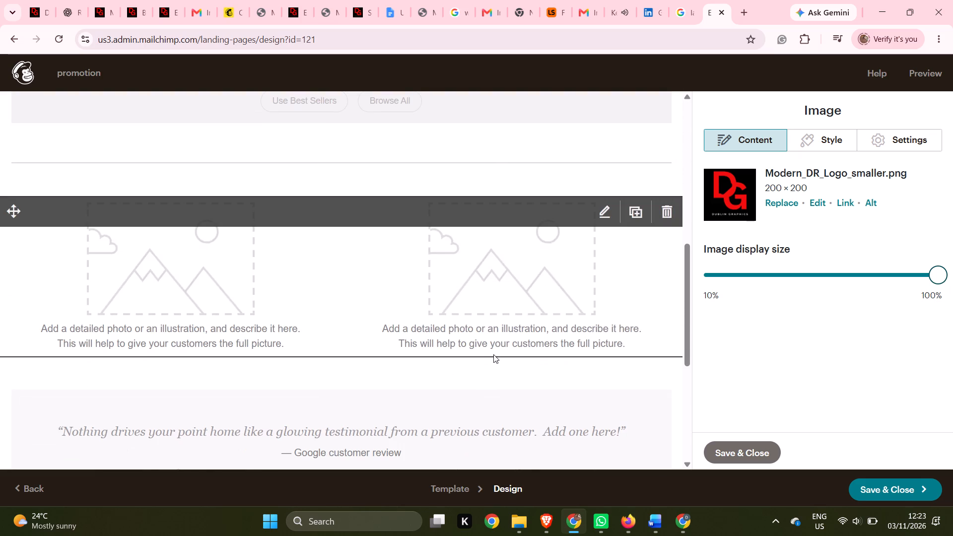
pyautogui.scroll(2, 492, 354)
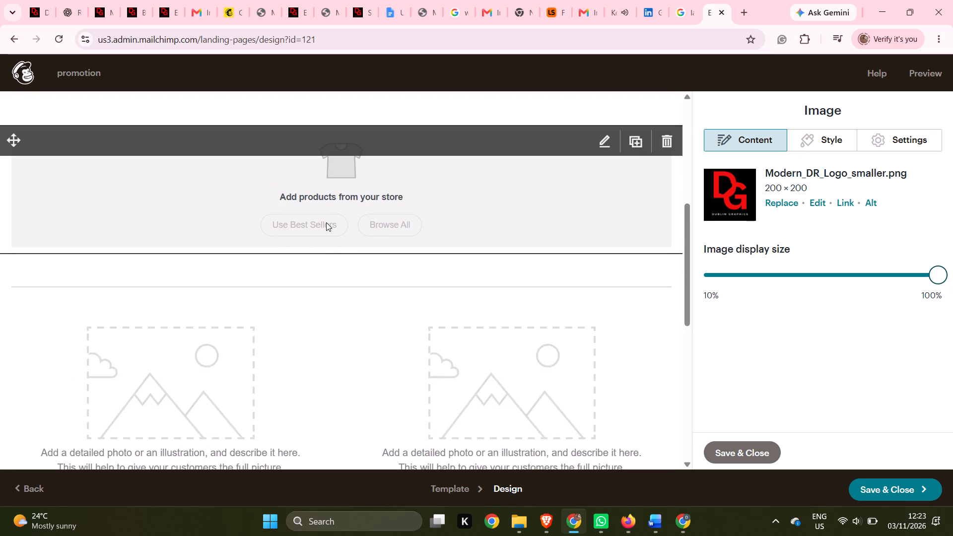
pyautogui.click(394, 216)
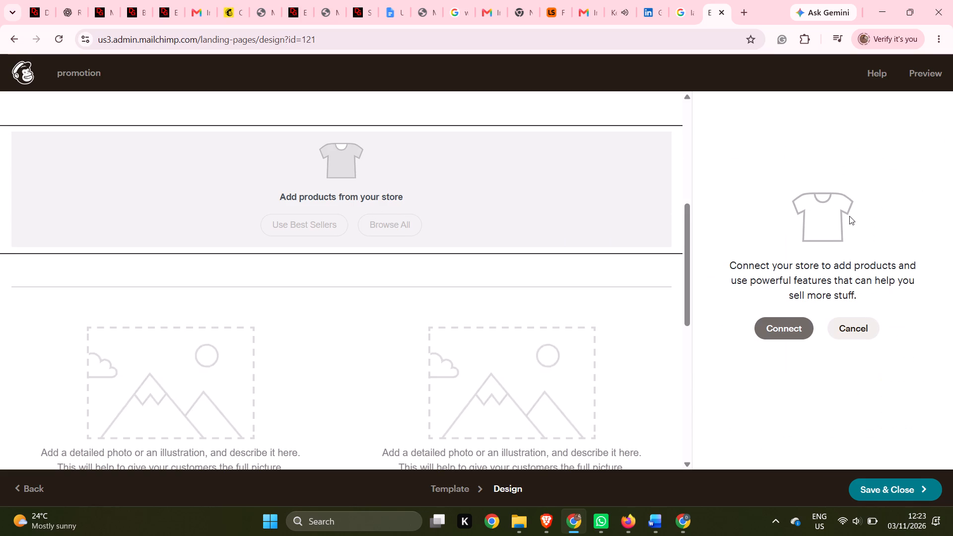
# Examine the landing page's sections from the logo and headline through the image placeholders and testimonial to the contact-info footer.
pyautogui.scroll(11, 807, 311)
pyautogui.scroll(7, 436, 228)
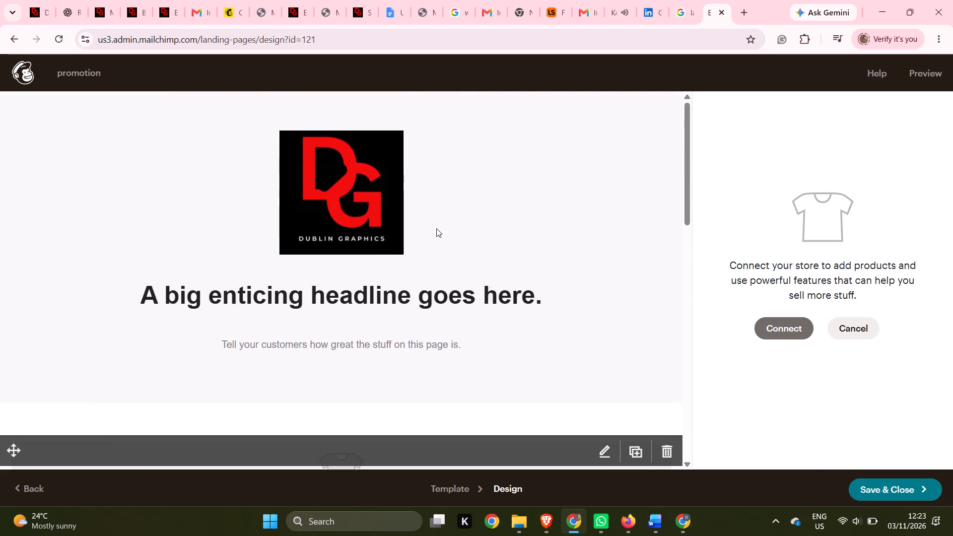
pyautogui.scroll(-13, 436, 228)
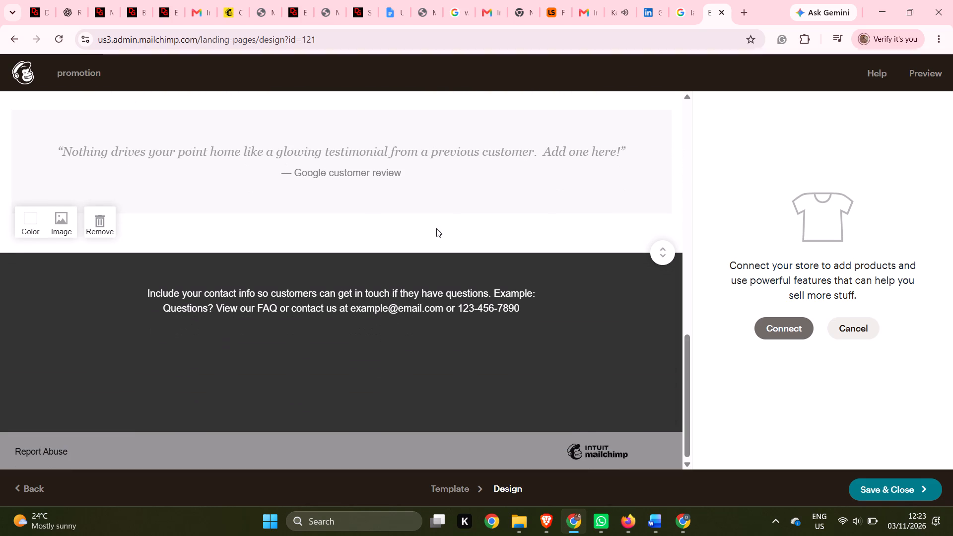
pyautogui.scroll(-4, 436, 228)
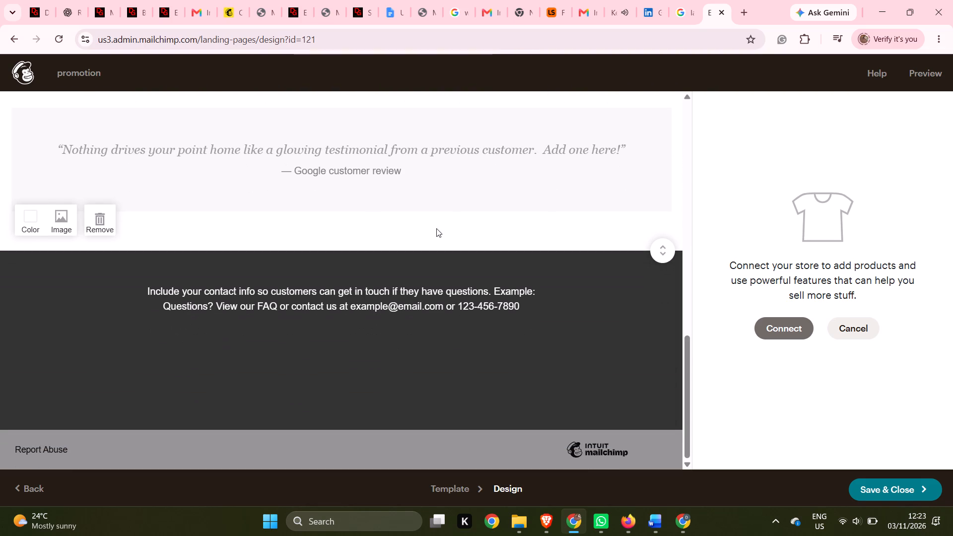
pyautogui.scroll(17, 436, 228)
pyautogui.scroll(-3, 436, 228)
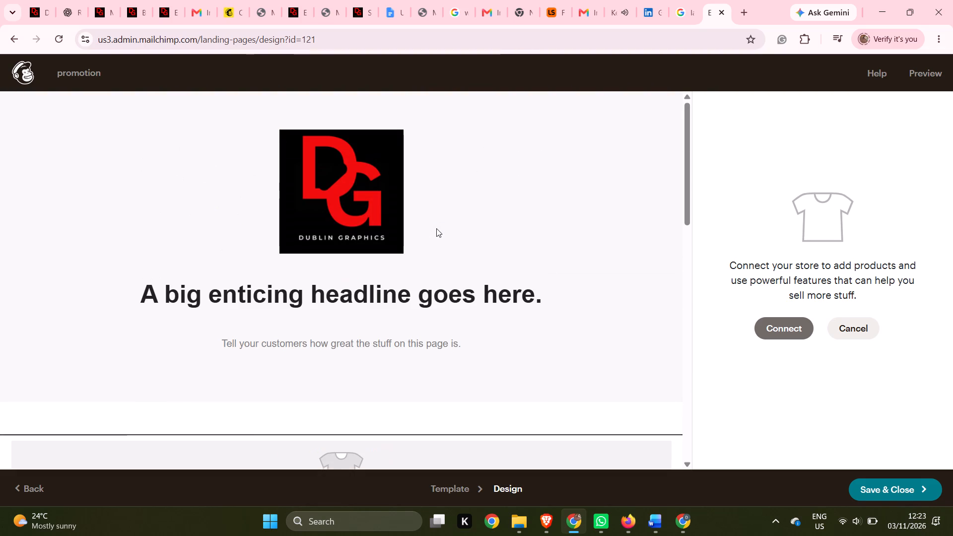
pyautogui.scroll(-6, 436, 228)
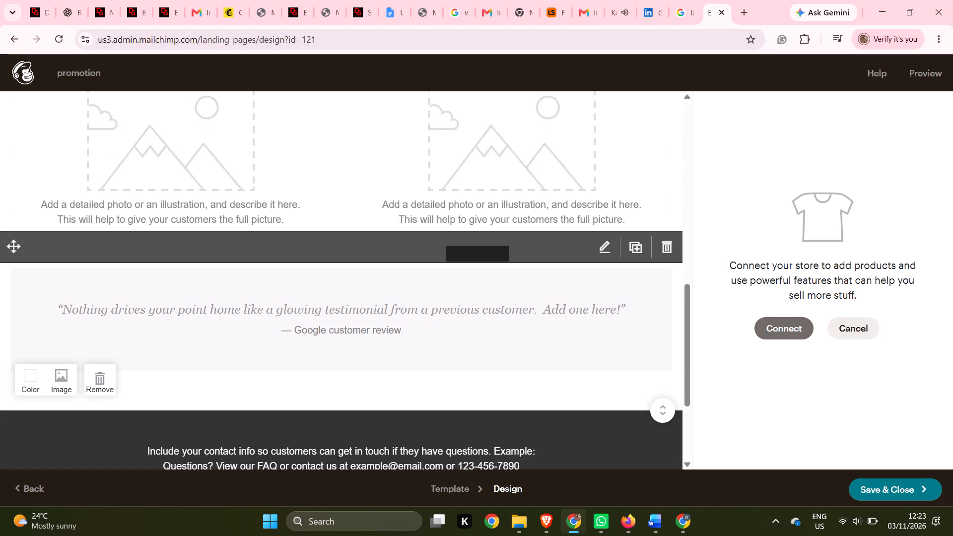
pyautogui.scroll(6, 439, 237)
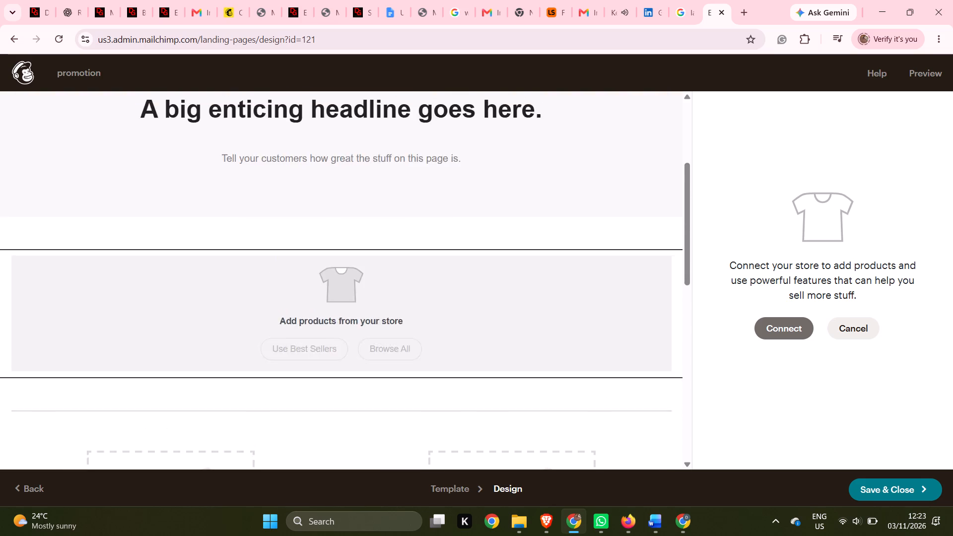
pyautogui.scroll(6, 439, 237)
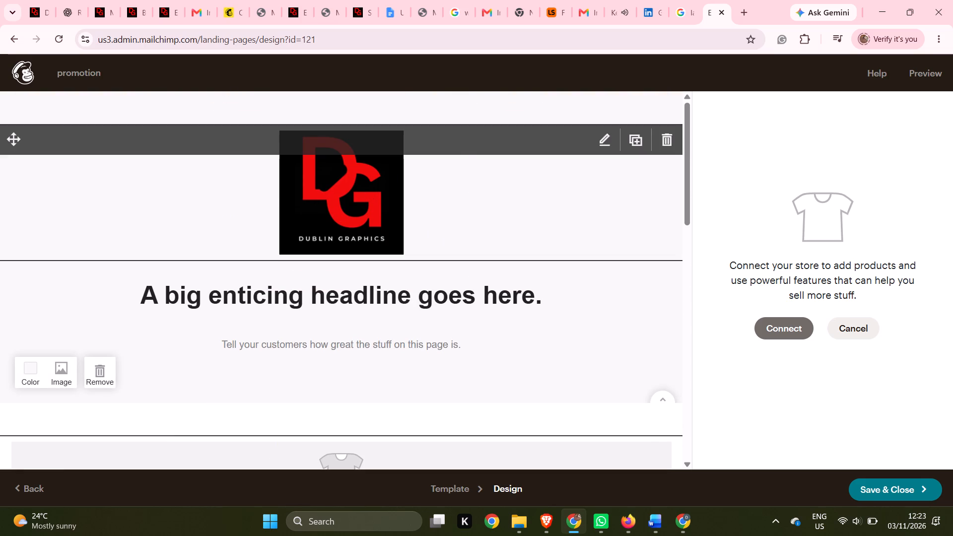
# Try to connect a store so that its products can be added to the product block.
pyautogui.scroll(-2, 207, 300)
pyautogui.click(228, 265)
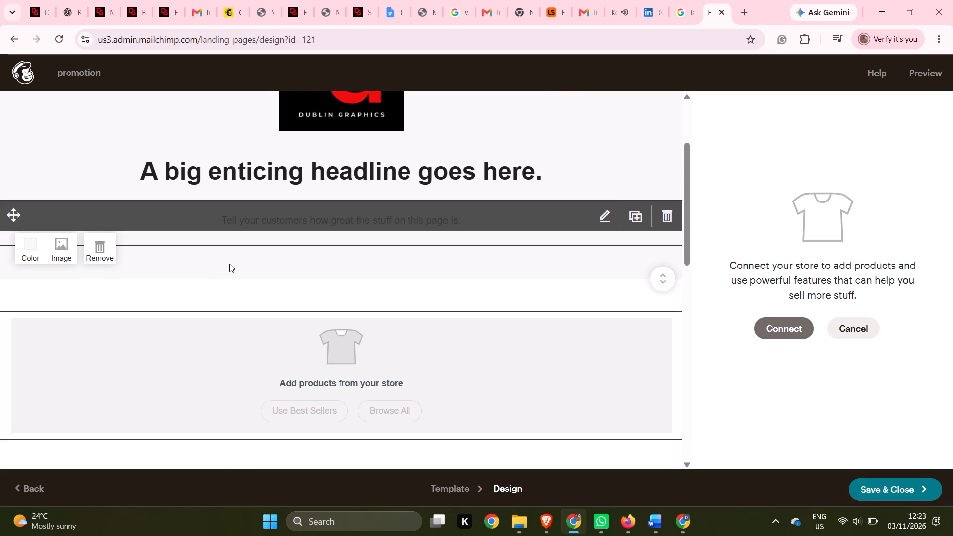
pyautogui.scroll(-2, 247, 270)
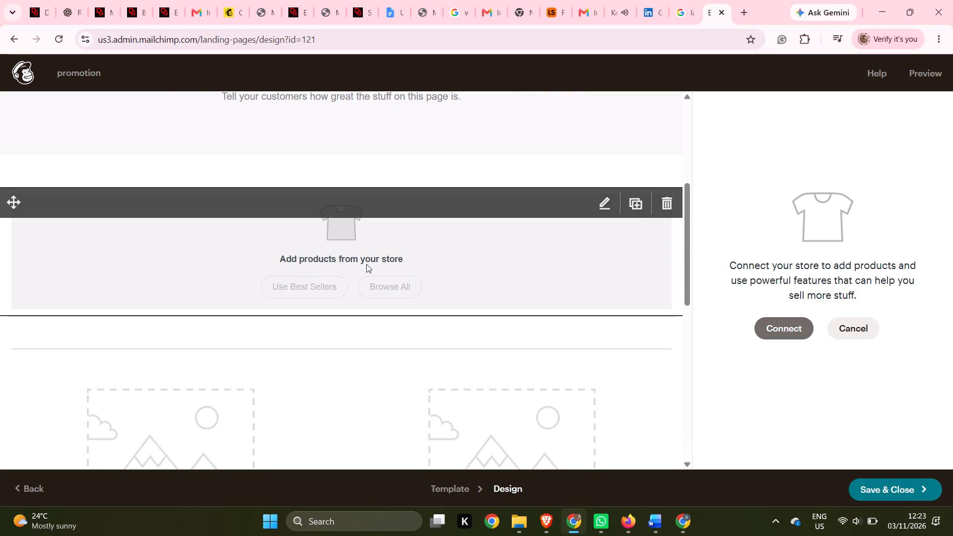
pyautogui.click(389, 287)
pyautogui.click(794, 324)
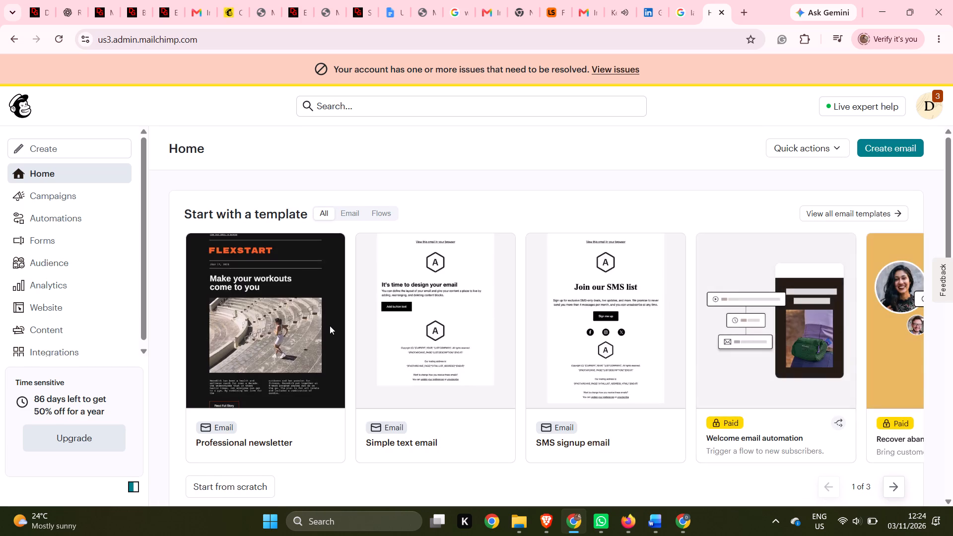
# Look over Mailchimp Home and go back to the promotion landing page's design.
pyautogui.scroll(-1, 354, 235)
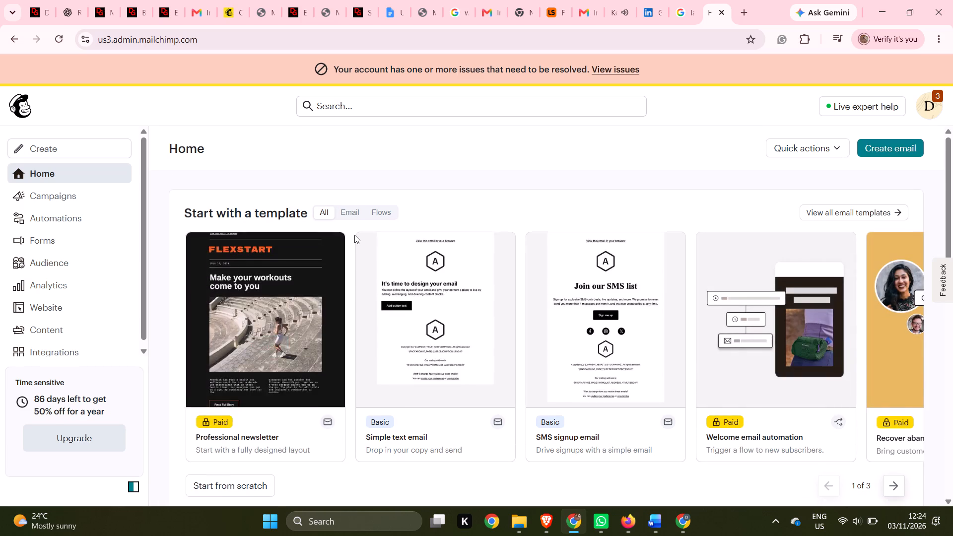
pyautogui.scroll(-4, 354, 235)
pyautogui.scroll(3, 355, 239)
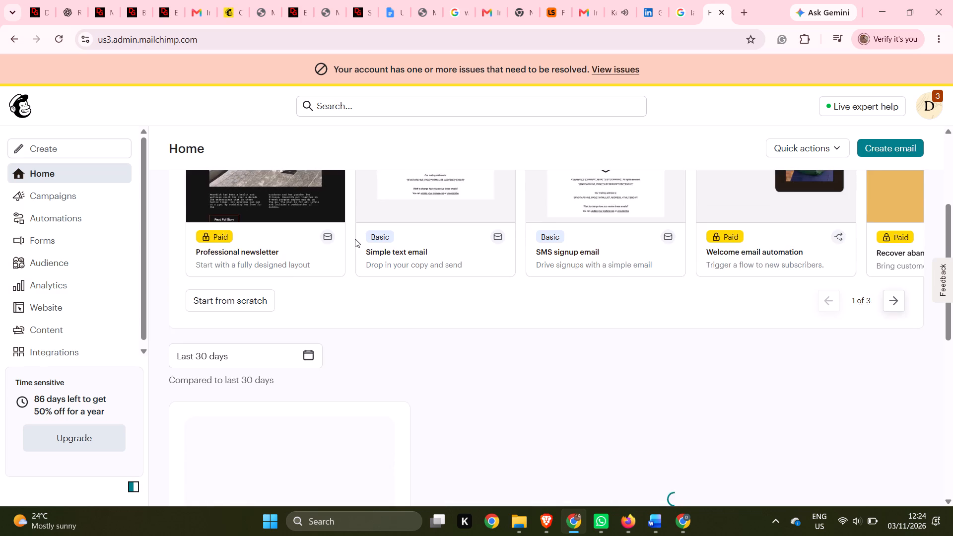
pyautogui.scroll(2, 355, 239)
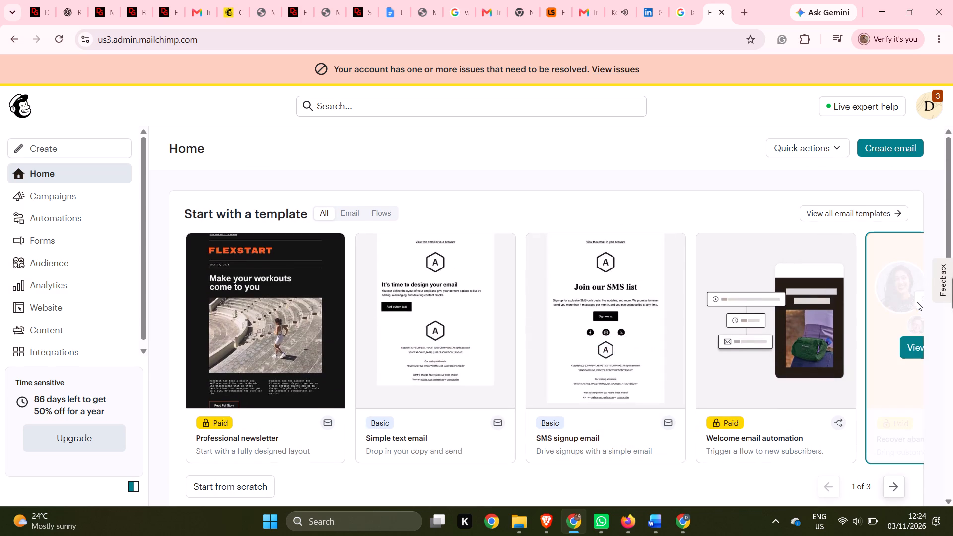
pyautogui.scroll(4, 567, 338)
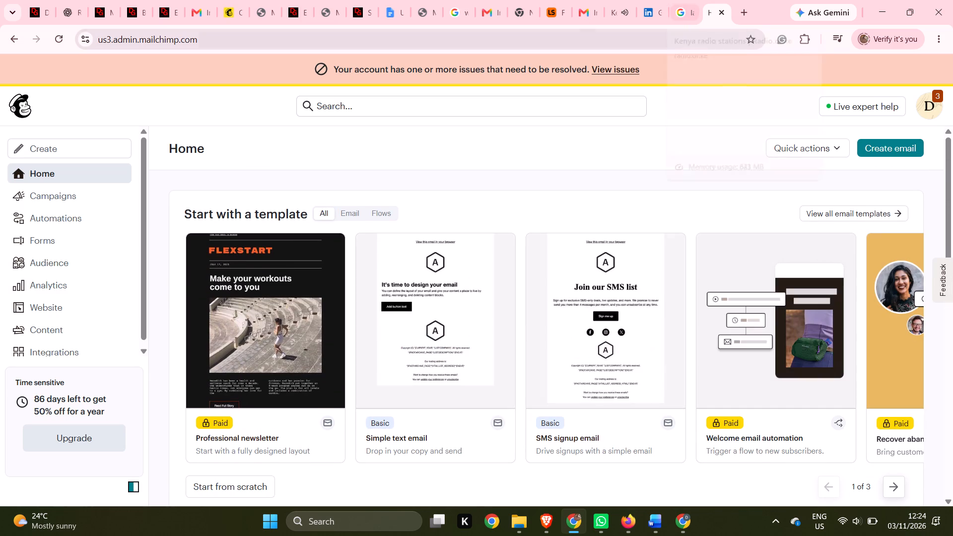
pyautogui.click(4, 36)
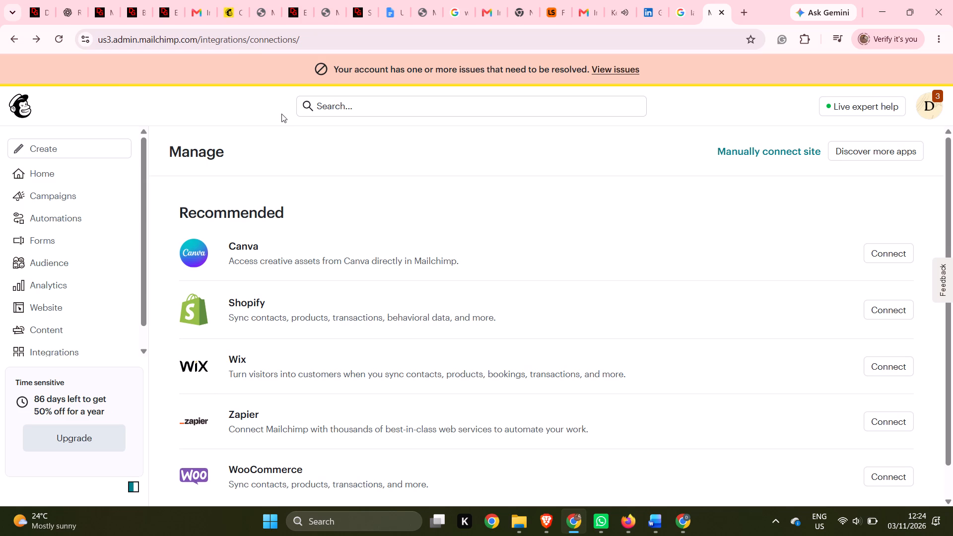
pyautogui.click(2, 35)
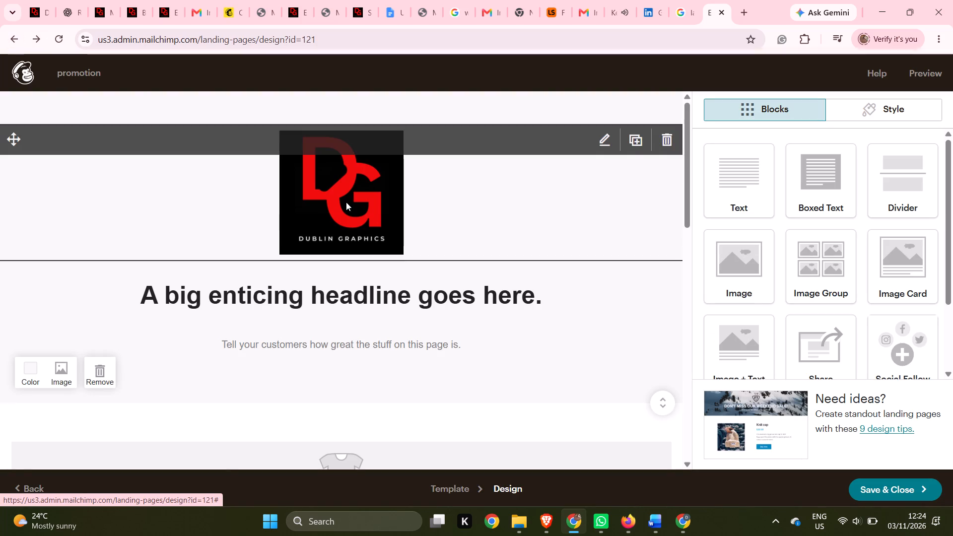
# Examine the page design around the headline, product block and two image placeholders.
pyautogui.scroll(-4, 385, 225)
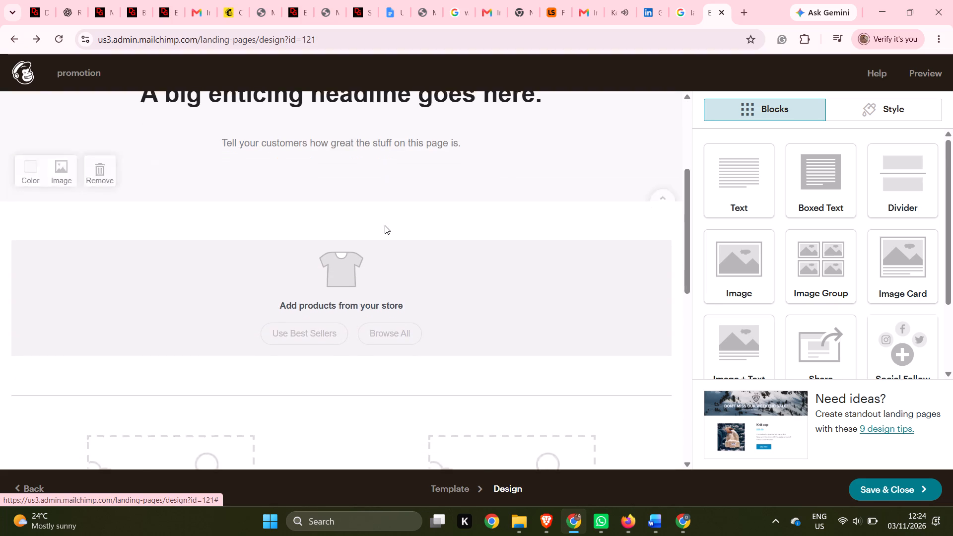
pyautogui.scroll(-2, 385, 225)
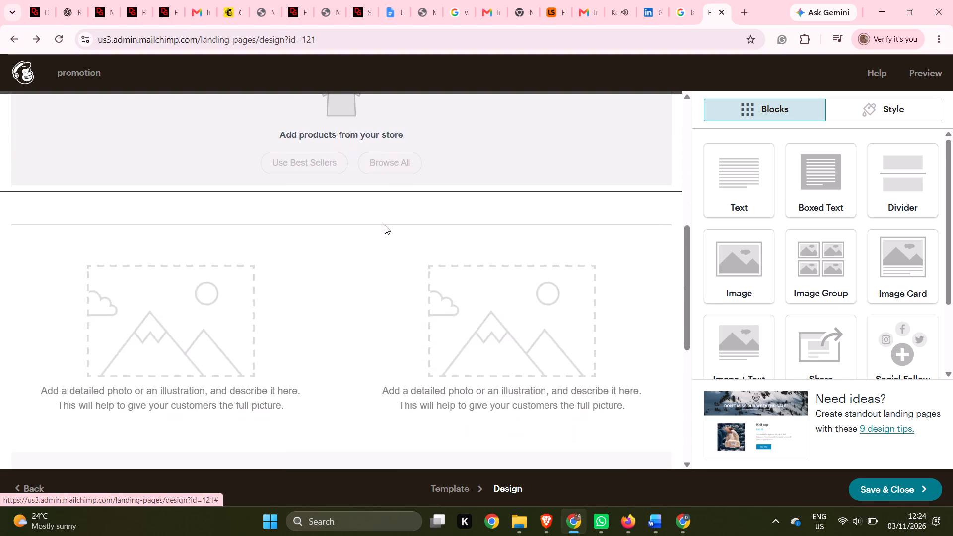
pyautogui.scroll(3, 385, 225)
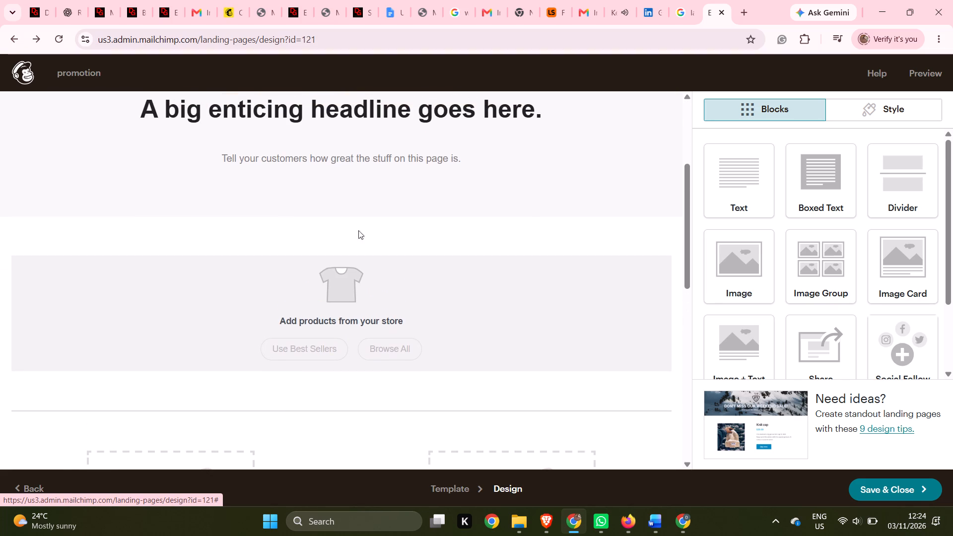
pyautogui.scroll(2, 493, 221)
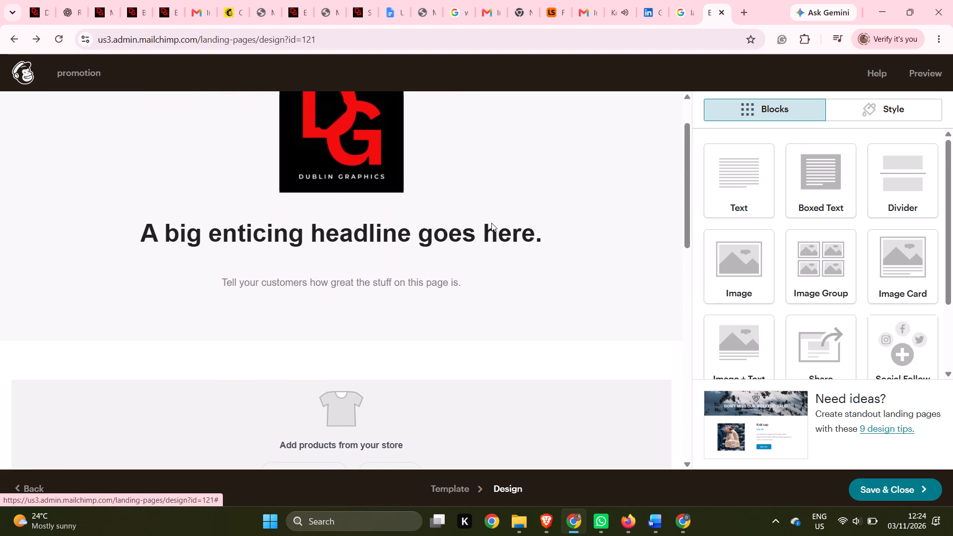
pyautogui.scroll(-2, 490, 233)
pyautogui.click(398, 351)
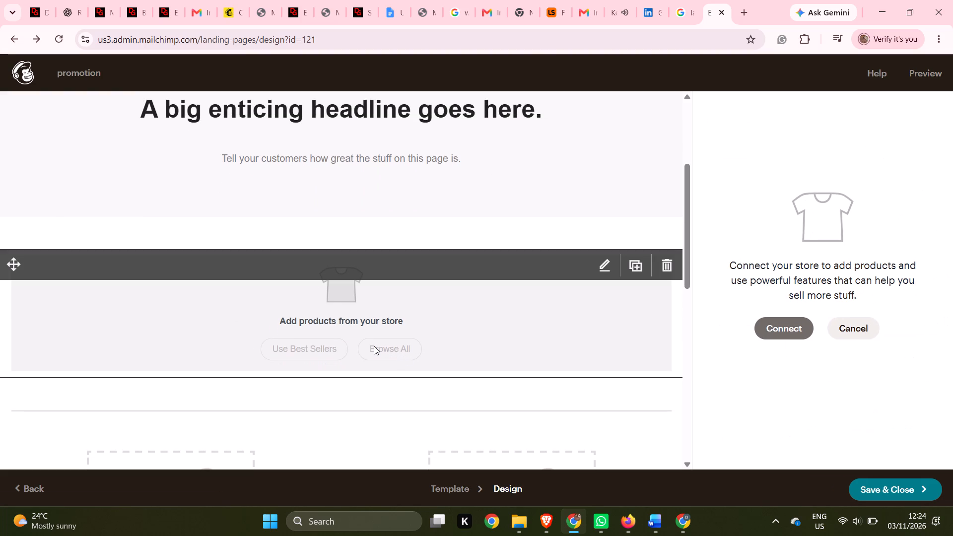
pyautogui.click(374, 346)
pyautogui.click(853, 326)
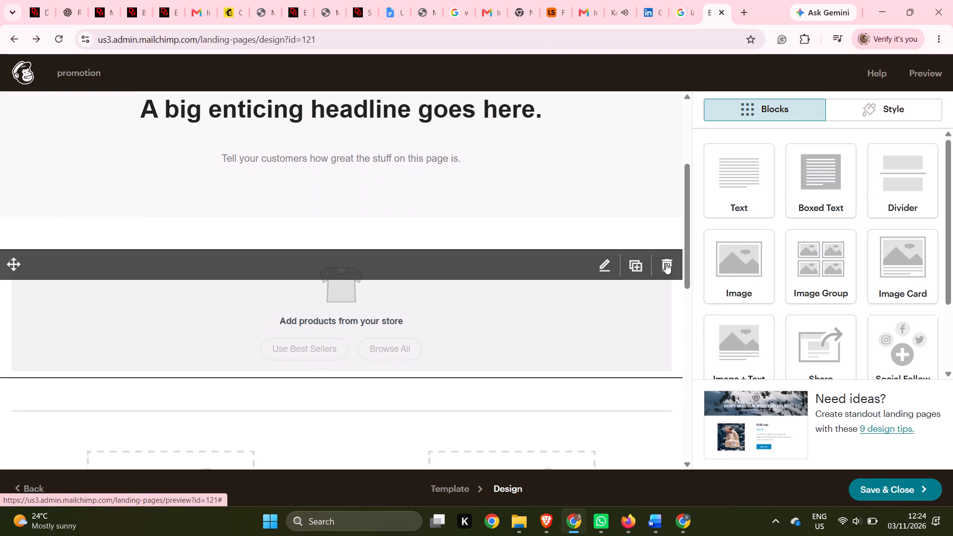
# Delete the store product block located between the headline section and the divider.
pyautogui.click(666, 263)
pyautogui.click(304, 346)
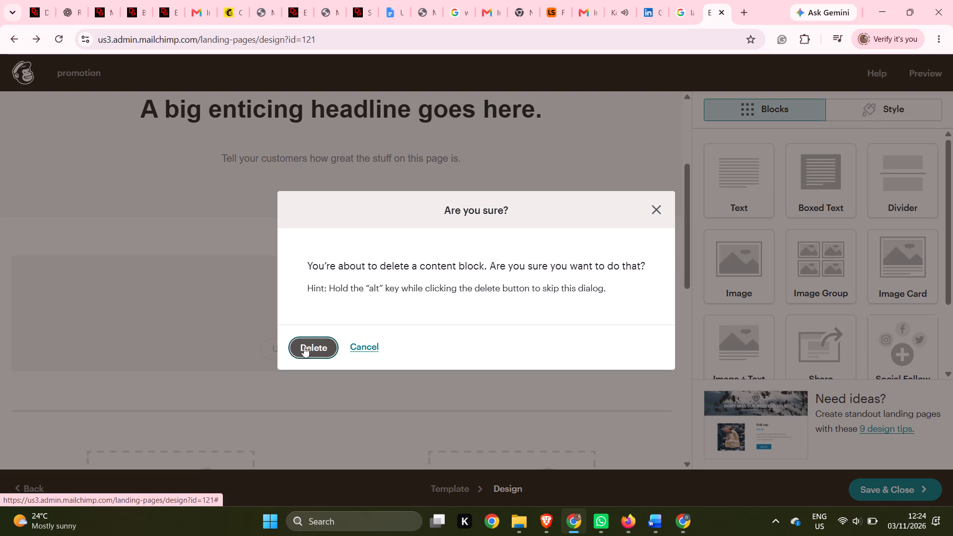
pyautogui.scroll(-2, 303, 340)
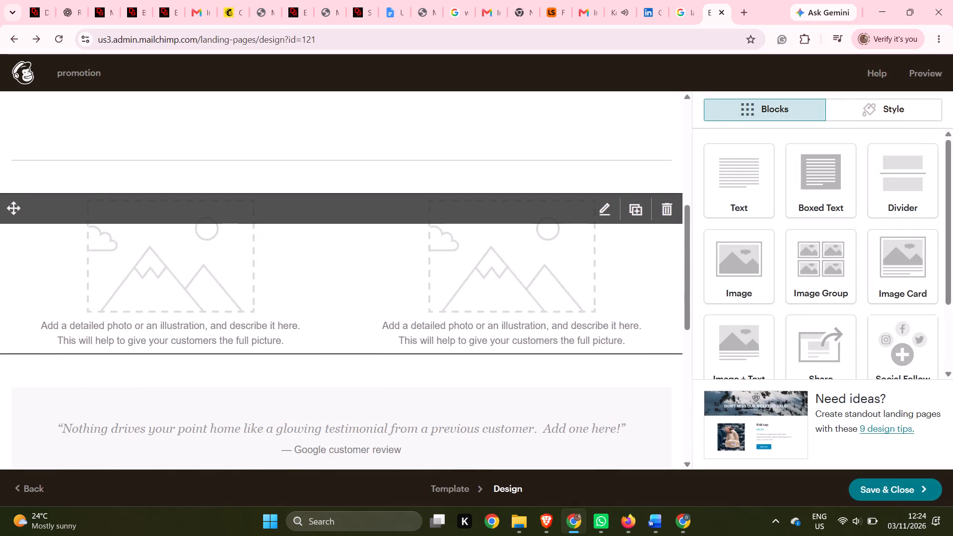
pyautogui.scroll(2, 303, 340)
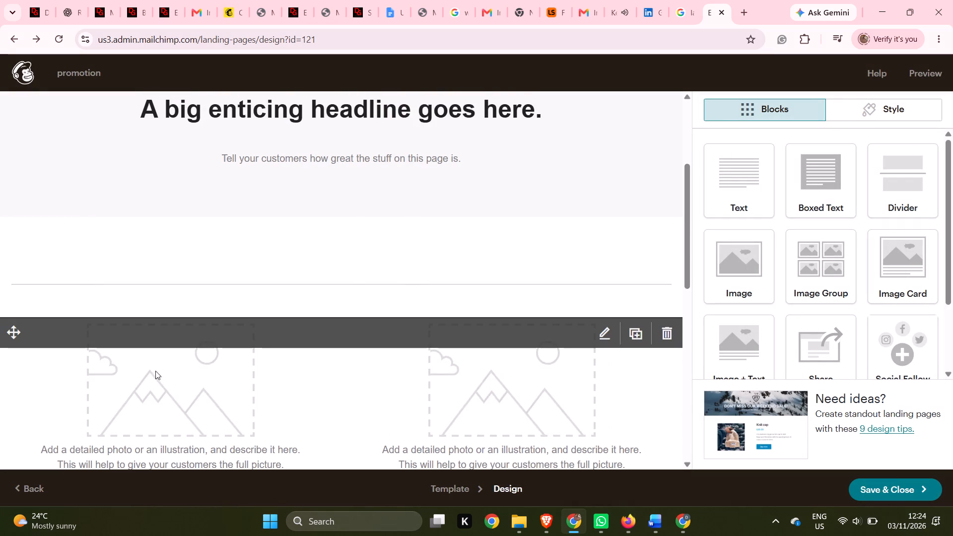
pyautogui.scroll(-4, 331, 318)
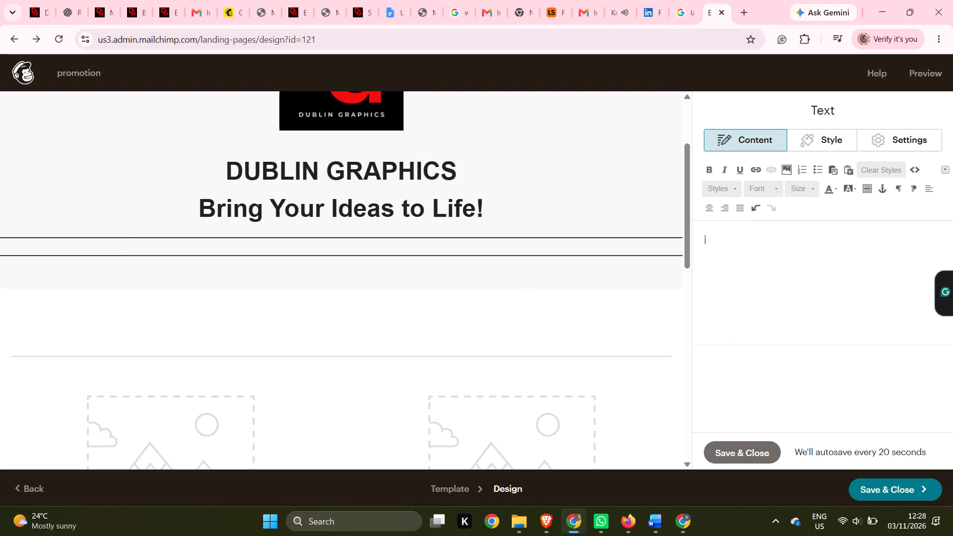
pyautogui.hotkey('ctrl', 'v')
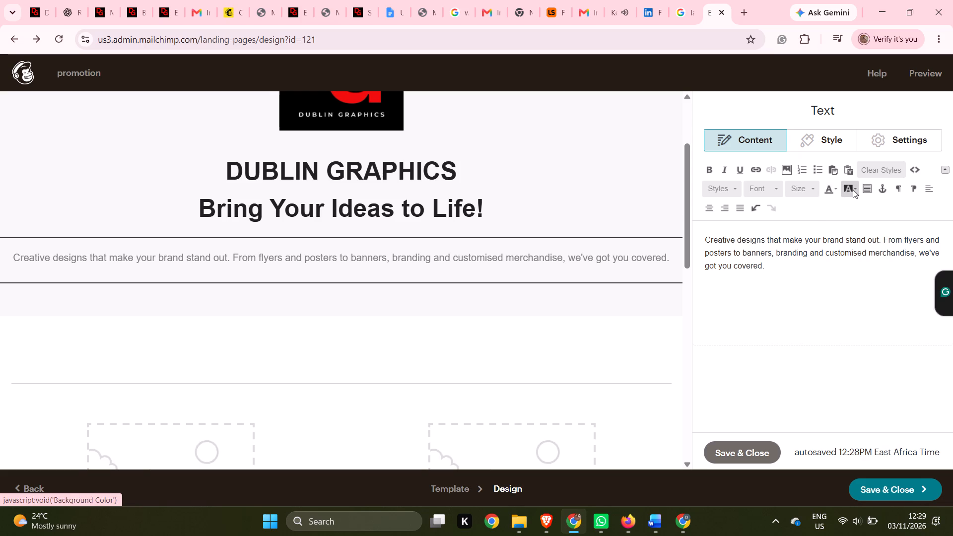
# Italicise the entire "Creative designs that make your brand stand out…" description paragraph.
pyautogui.click(833, 192)
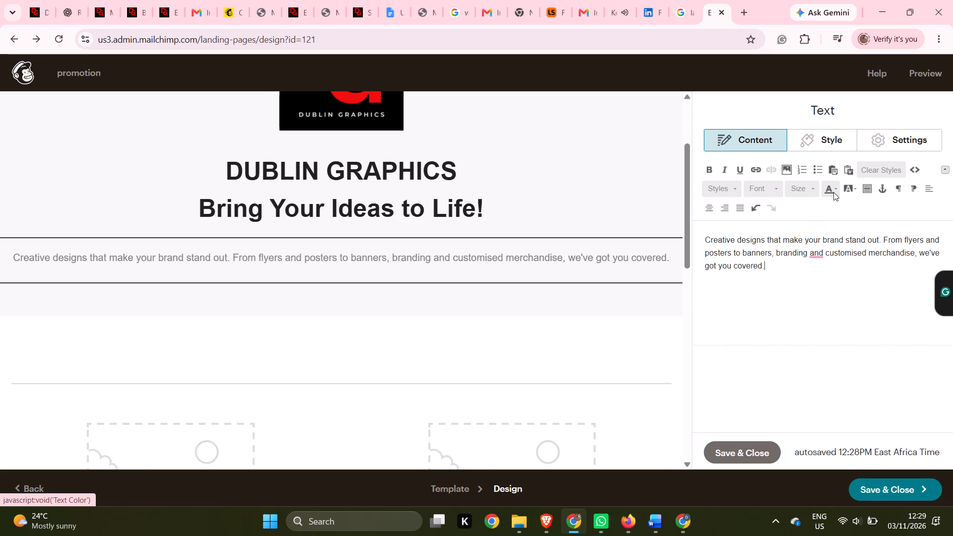
pyautogui.click(828, 236)
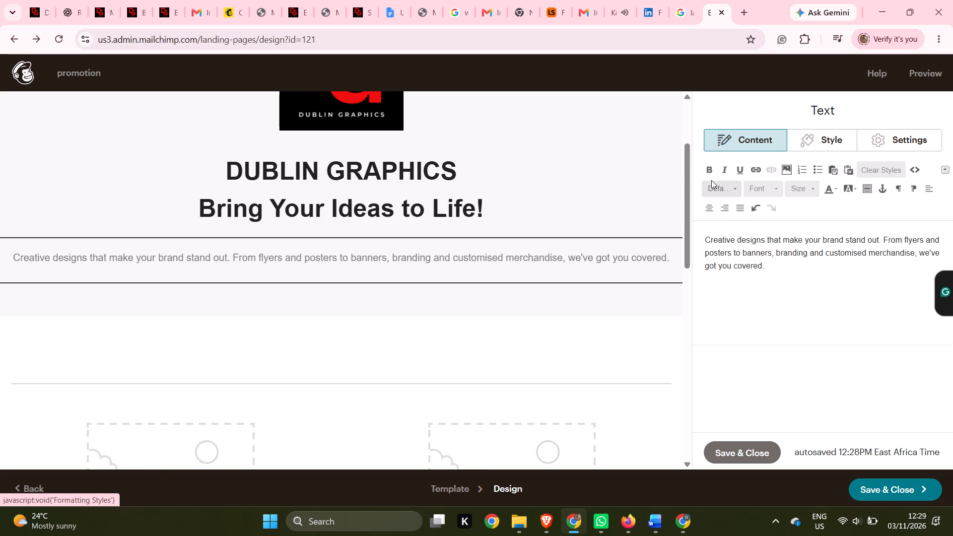
pyautogui.moveTo(770, 266); pyautogui.dragTo(732, 268)
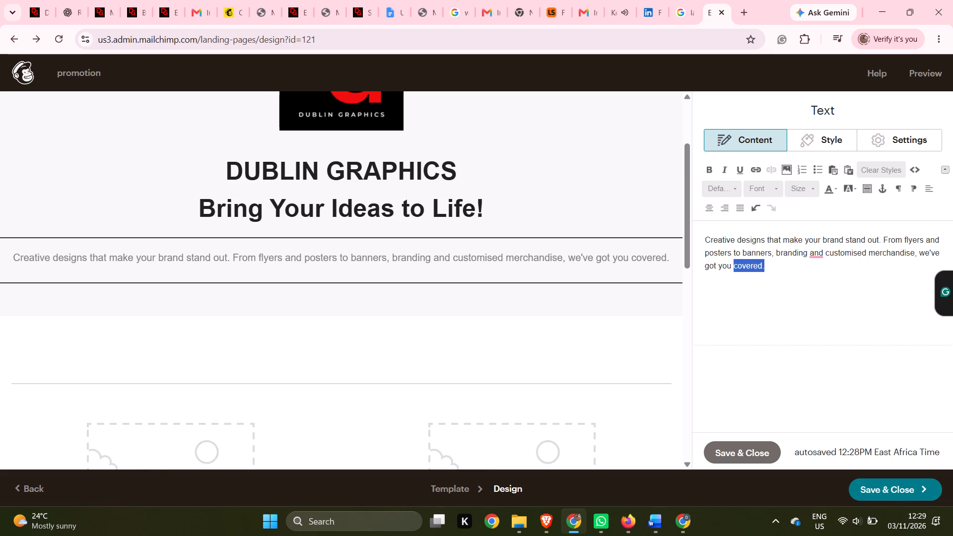
pyautogui.moveTo(732, 268); pyautogui.dragTo(700, 239)
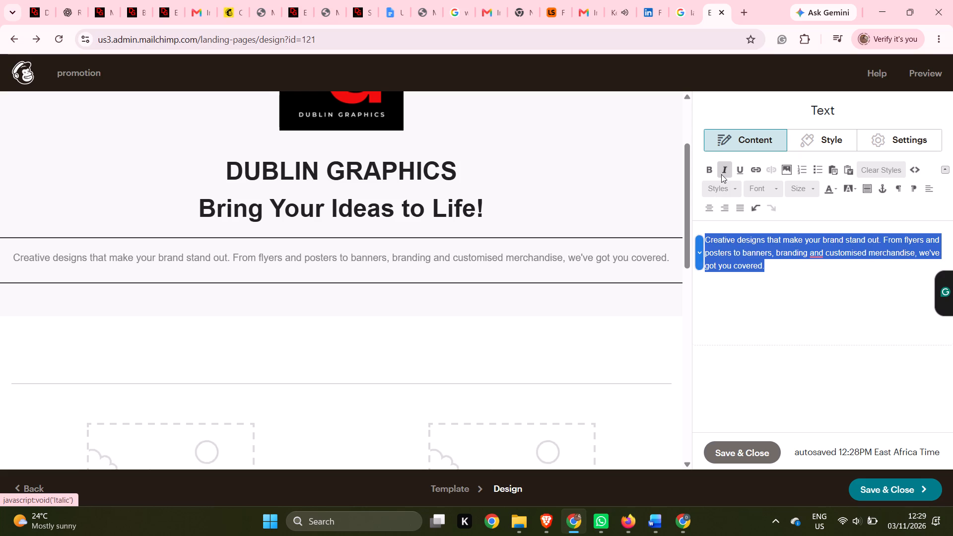
pyautogui.click(721, 174)
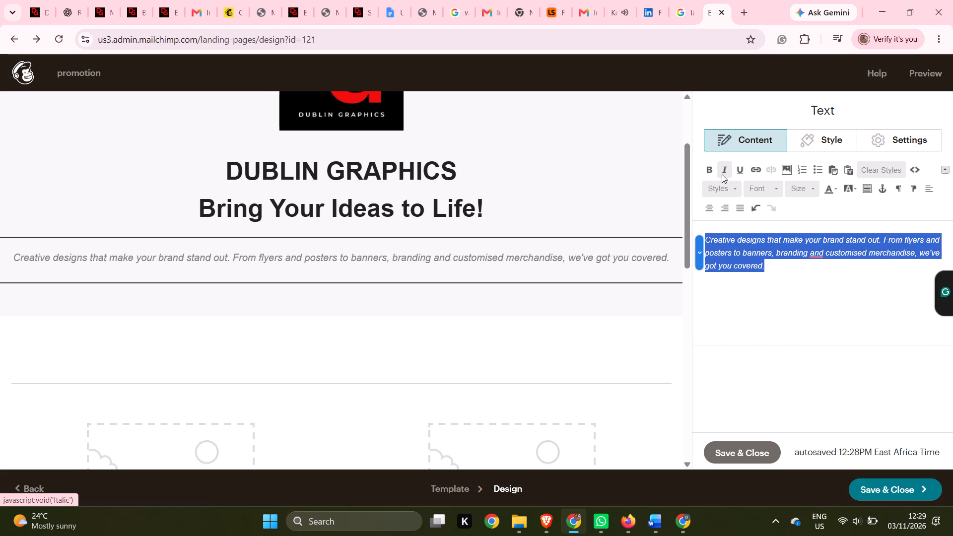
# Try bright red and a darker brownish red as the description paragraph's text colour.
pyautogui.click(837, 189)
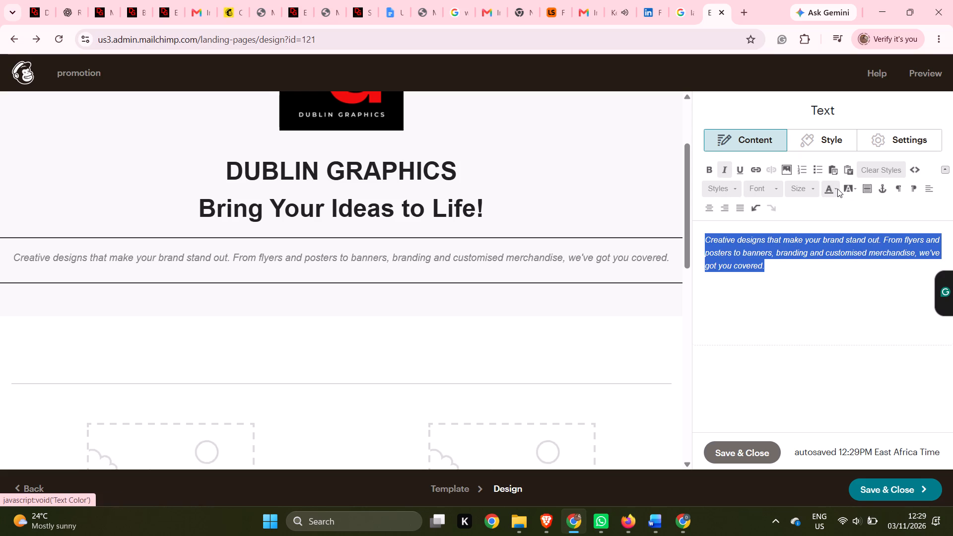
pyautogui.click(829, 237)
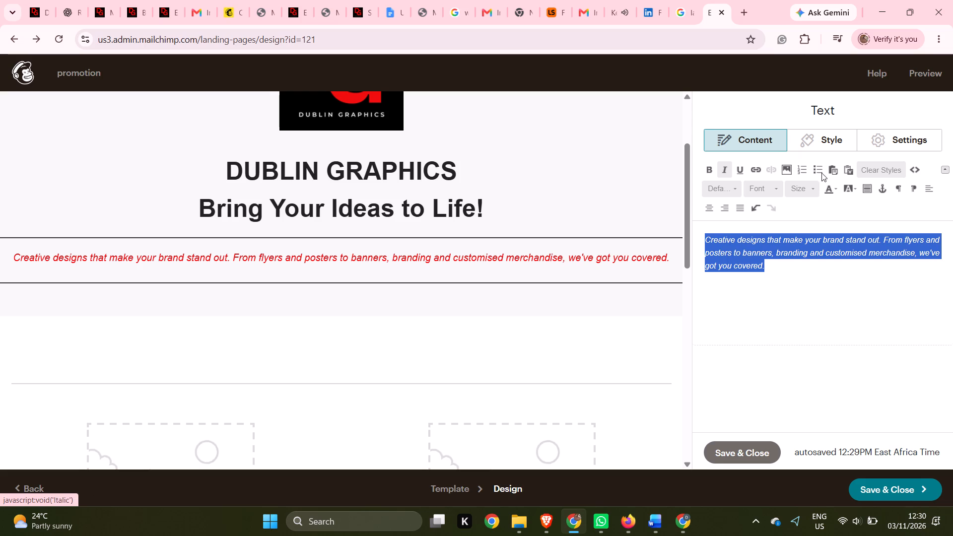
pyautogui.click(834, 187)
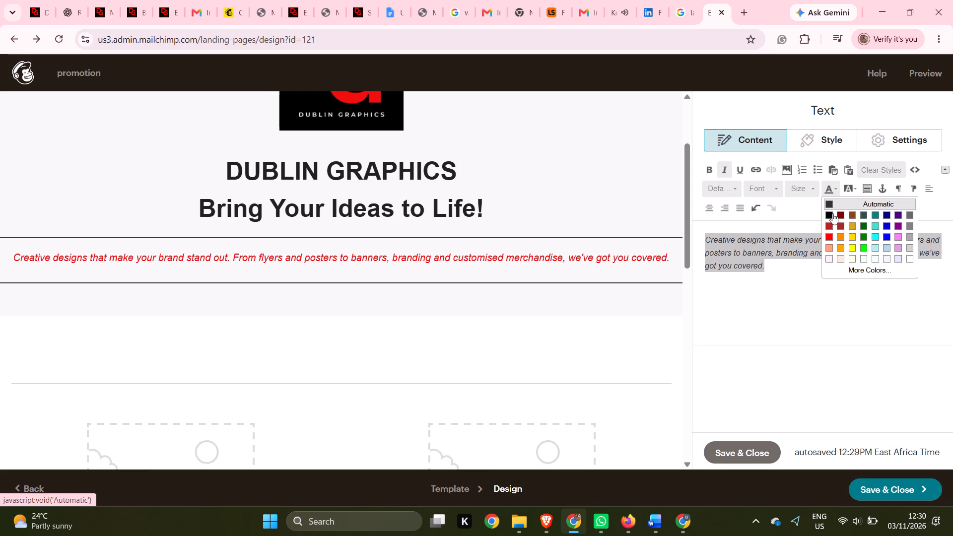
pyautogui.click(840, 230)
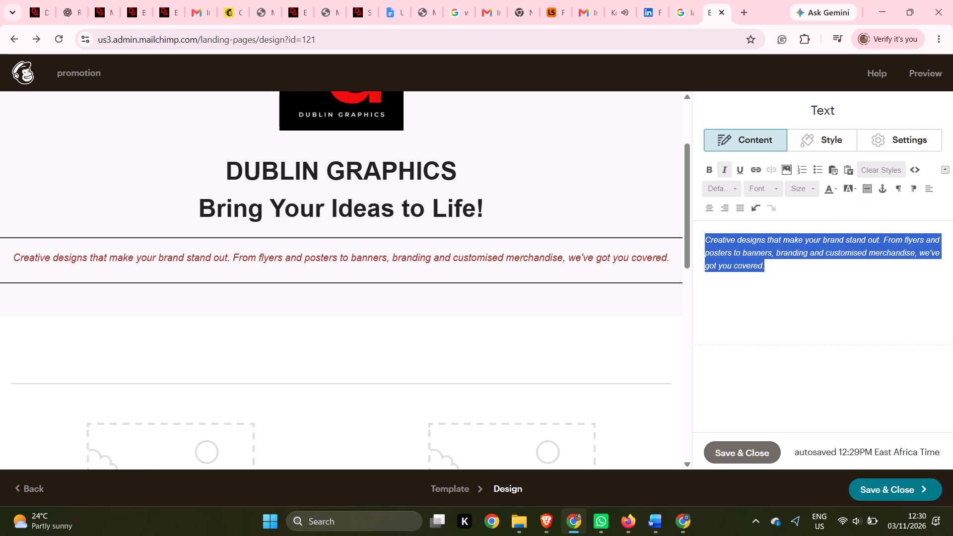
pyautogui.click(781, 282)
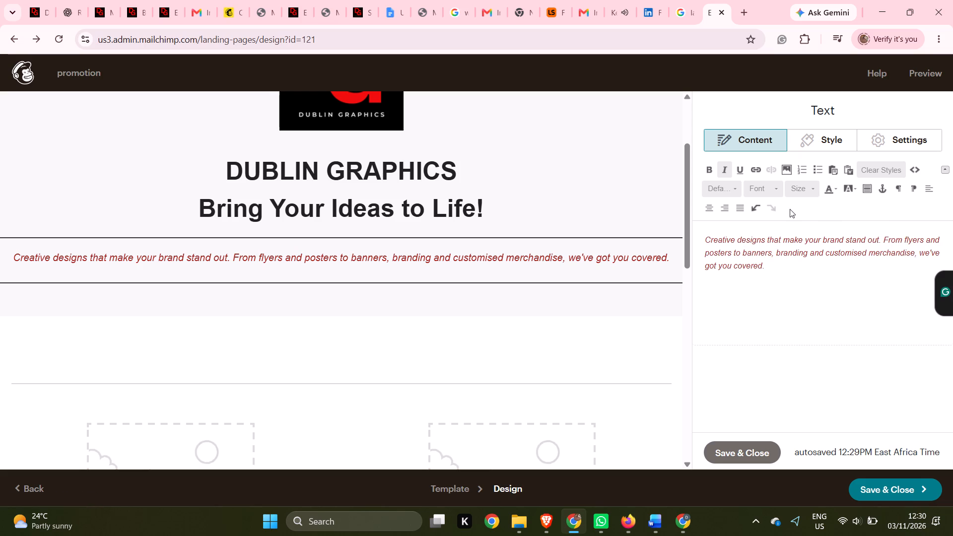
# Set the whole description paragraph's text colour to navy.
pyautogui.moveTo(771, 272); pyautogui.dragTo(707, 241)
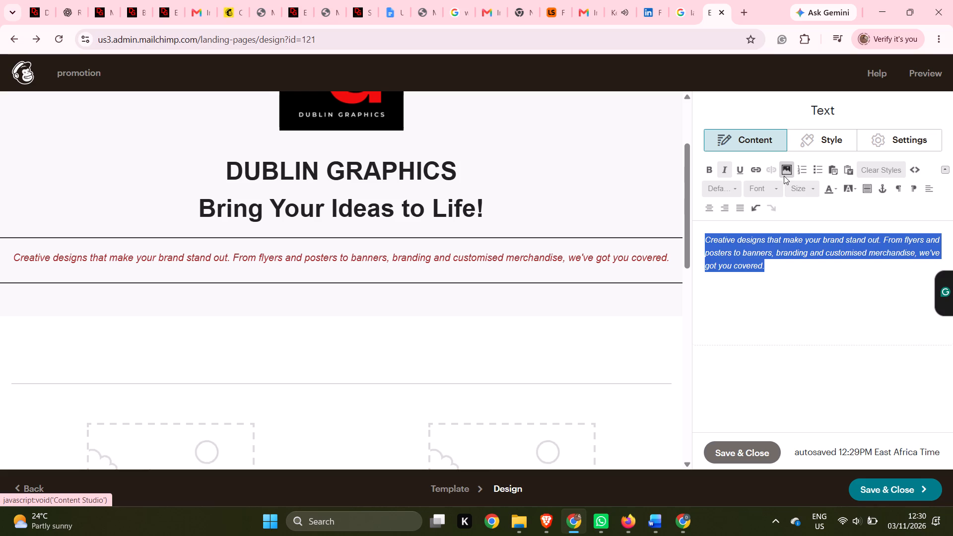
pyautogui.click(831, 190)
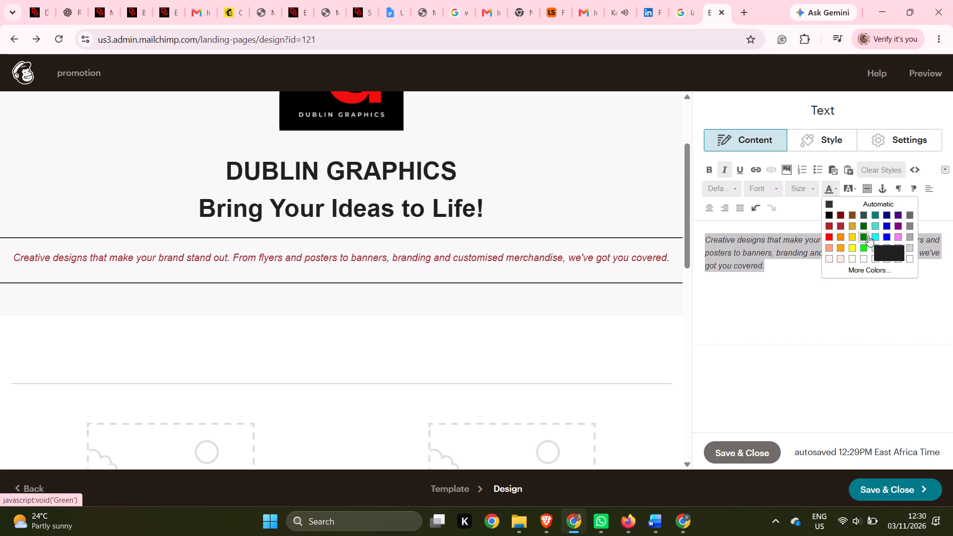
pyautogui.click(890, 216)
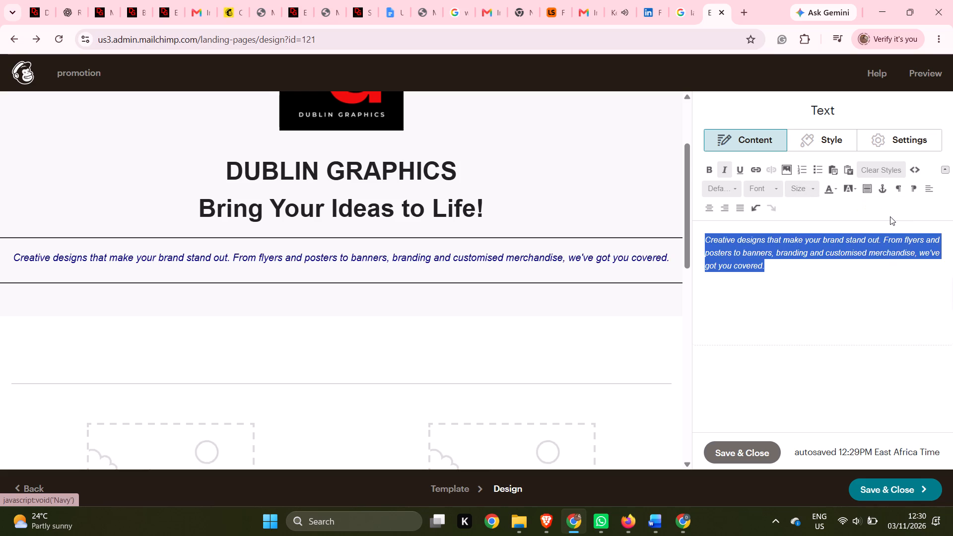
pyautogui.moveTo(848, 320); pyautogui.dragTo(850, 325)
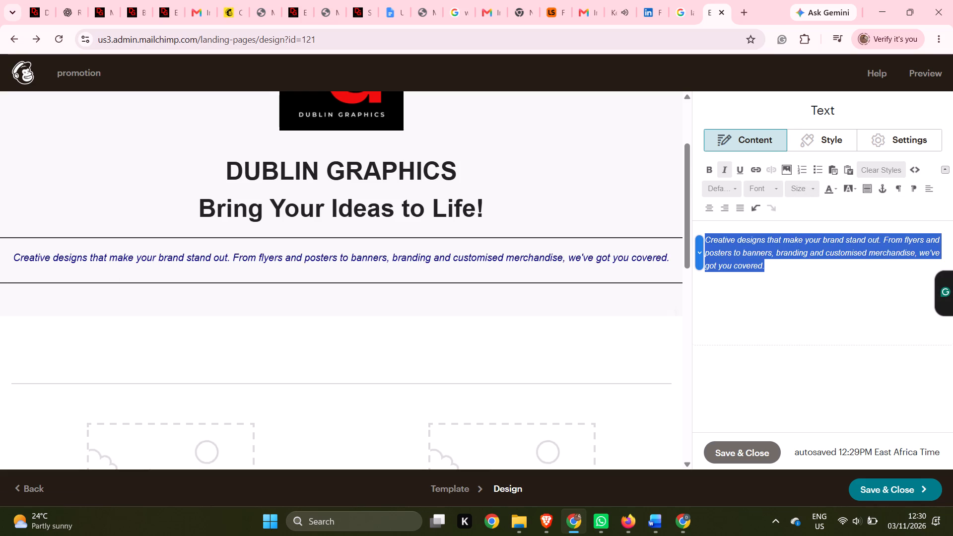
pyautogui.click(608, 211)
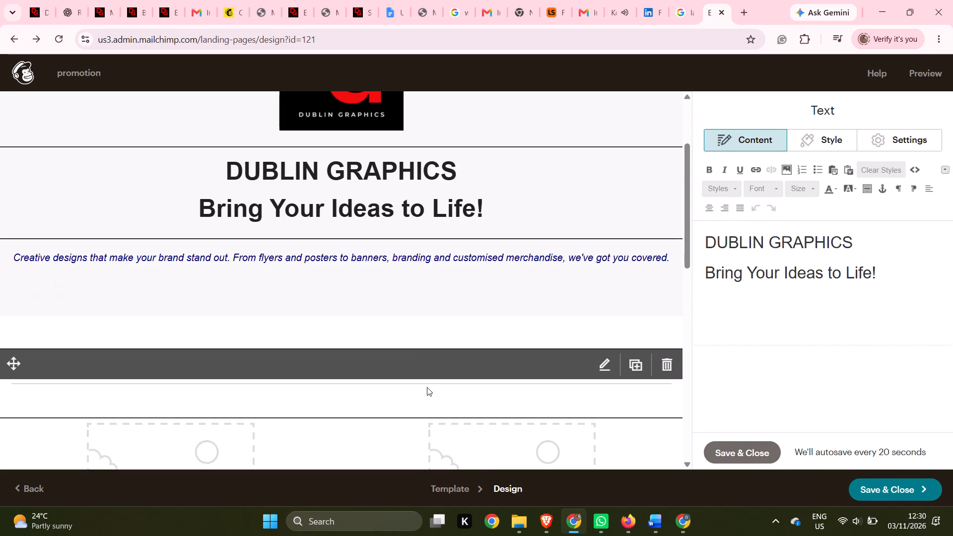
pyautogui.scroll(-6, 739, 344)
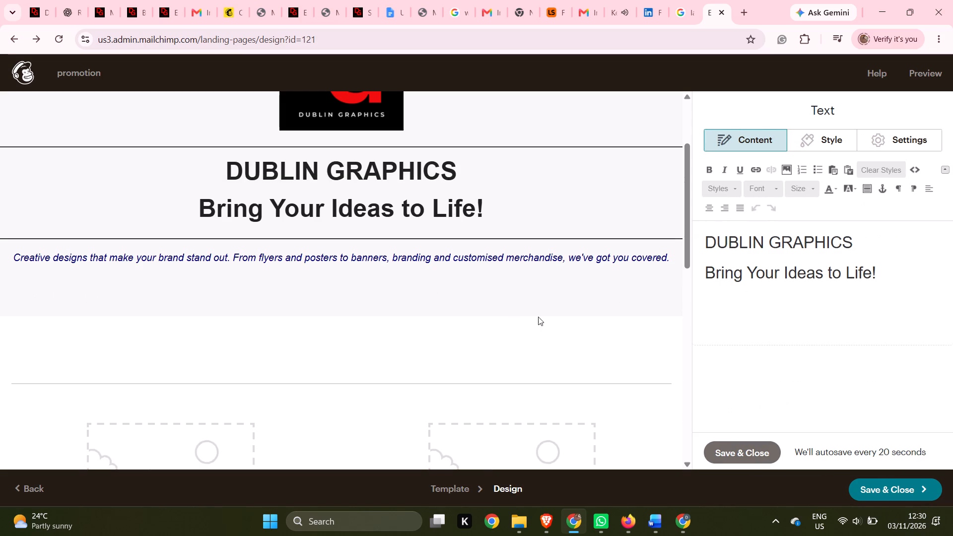
pyautogui.scroll(5, 509, 244)
pyautogui.scroll(-6, 508, 242)
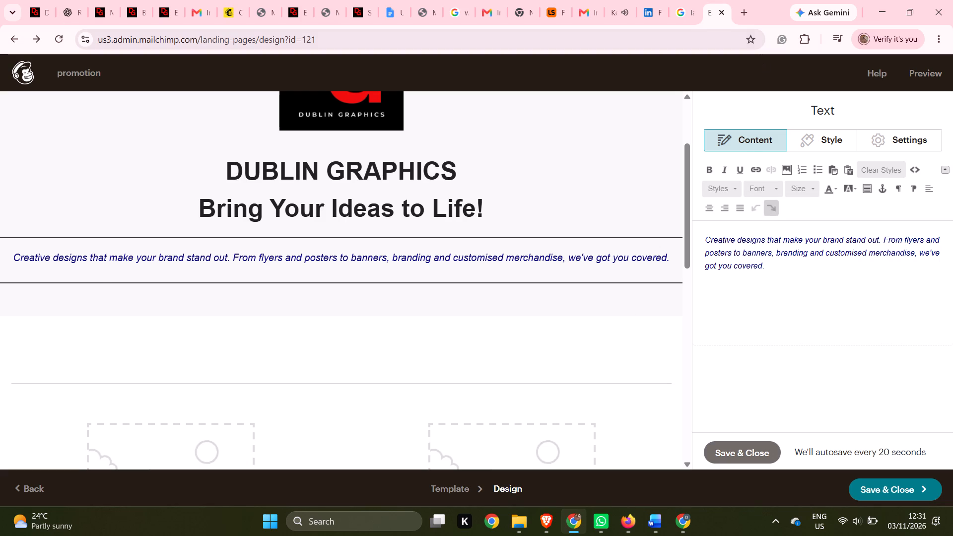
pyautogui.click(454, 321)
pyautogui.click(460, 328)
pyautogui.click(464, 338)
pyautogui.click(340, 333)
# Set the background colour of the section holding the logo, headline and description to red #c94d4d.
pyautogui.click(357, 301)
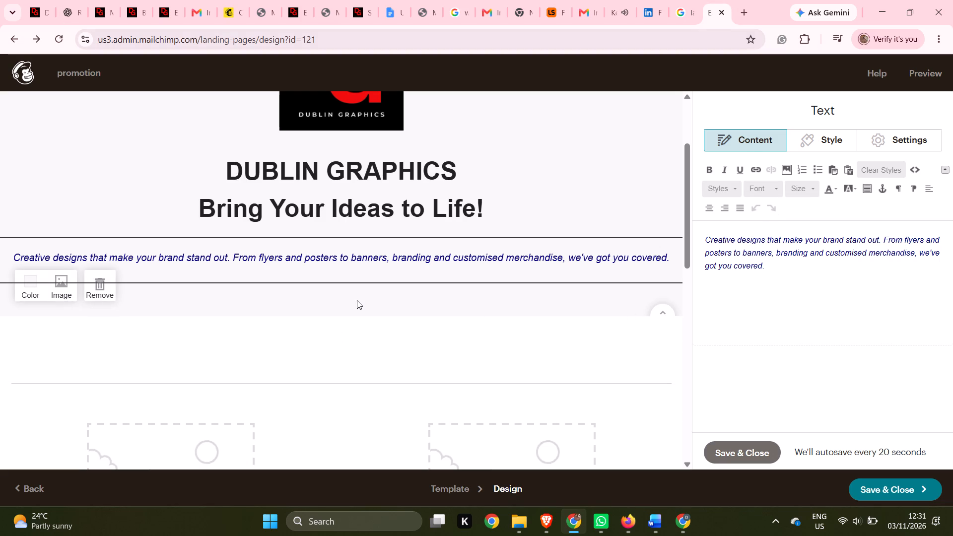
pyautogui.click(30, 287)
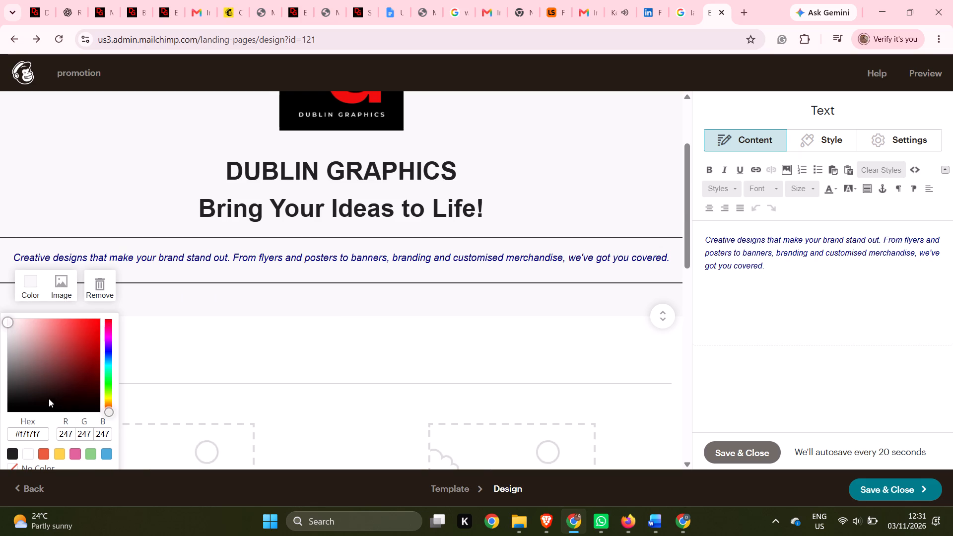
pyautogui.click(49, 399)
pyautogui.click(65, 338)
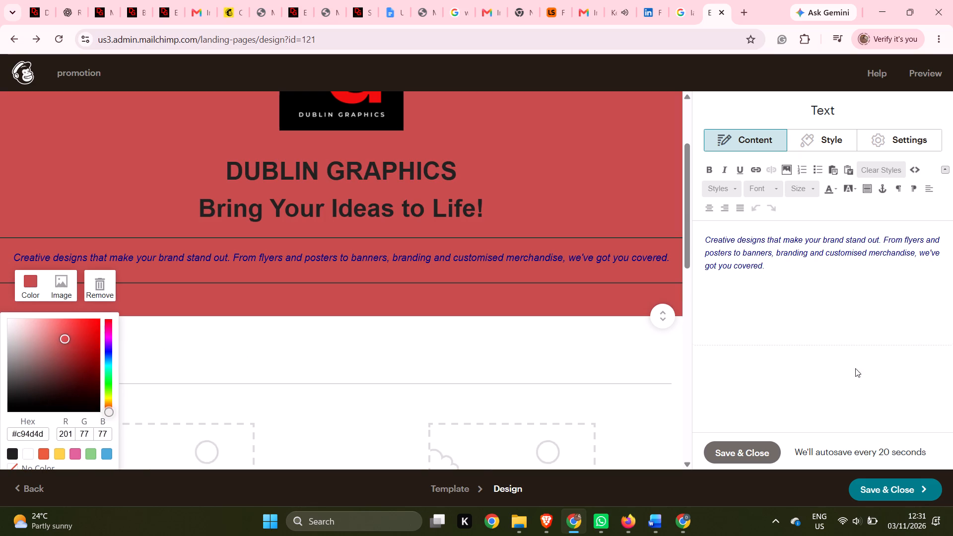
# Add an empty line after the description paragraph in its text block.
pyautogui.click(895, 328)
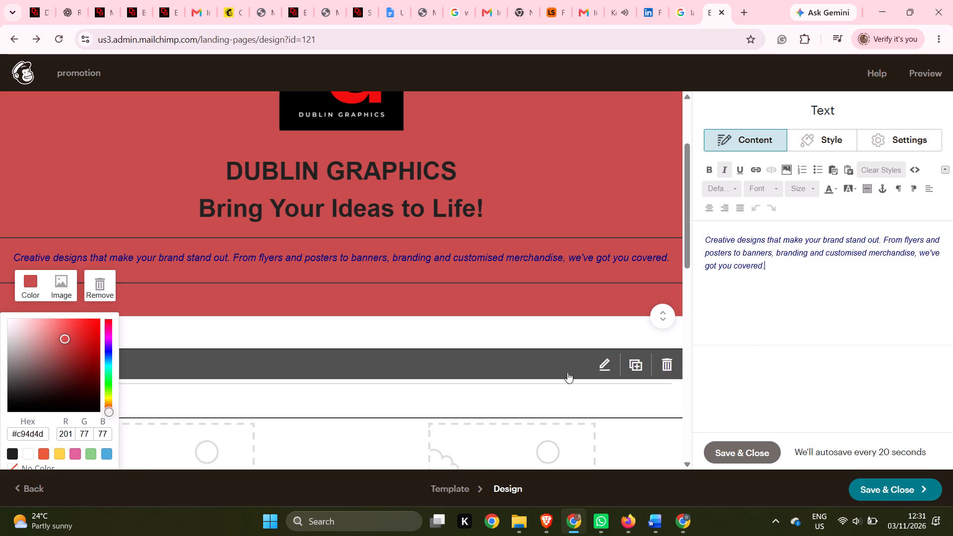
pyautogui.click(832, 337)
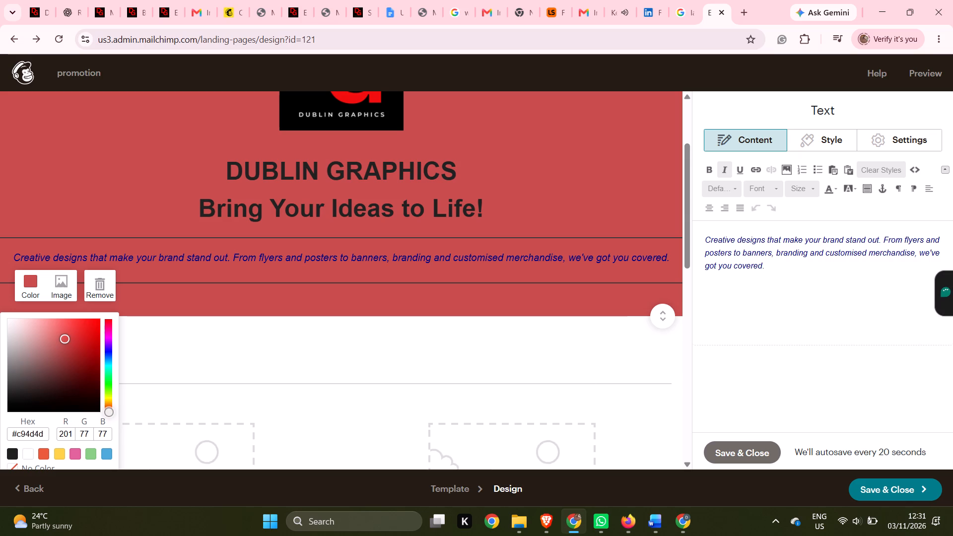
pyautogui.press('Return')
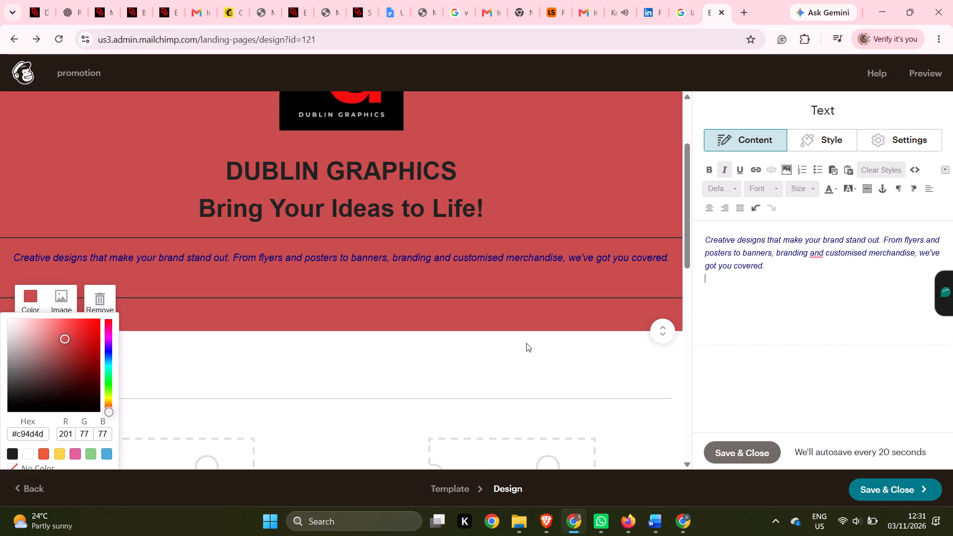
# Delete the divider block between the red section and the two image placeholders.
pyautogui.click(527, 341)
pyautogui.scroll(-3, 531, 350)
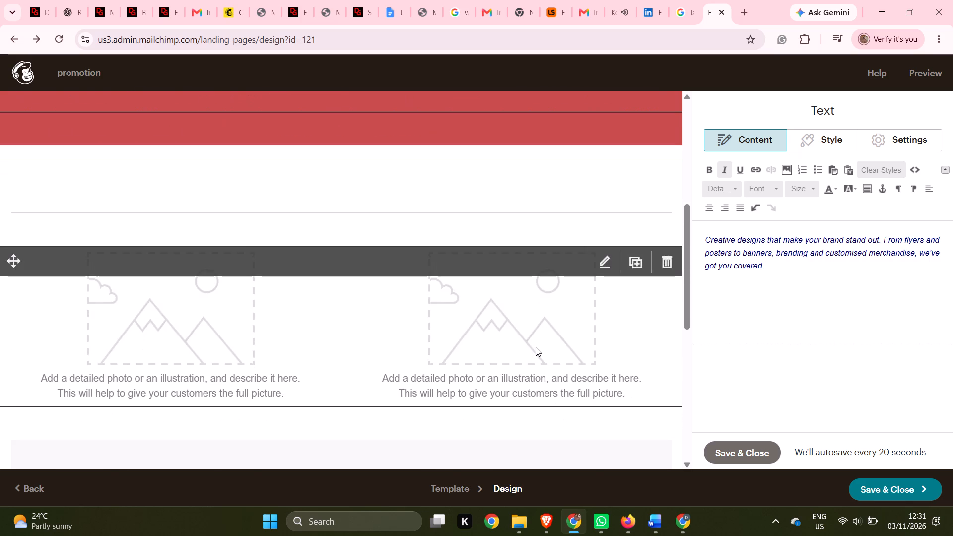
pyautogui.scroll(2, 536, 347)
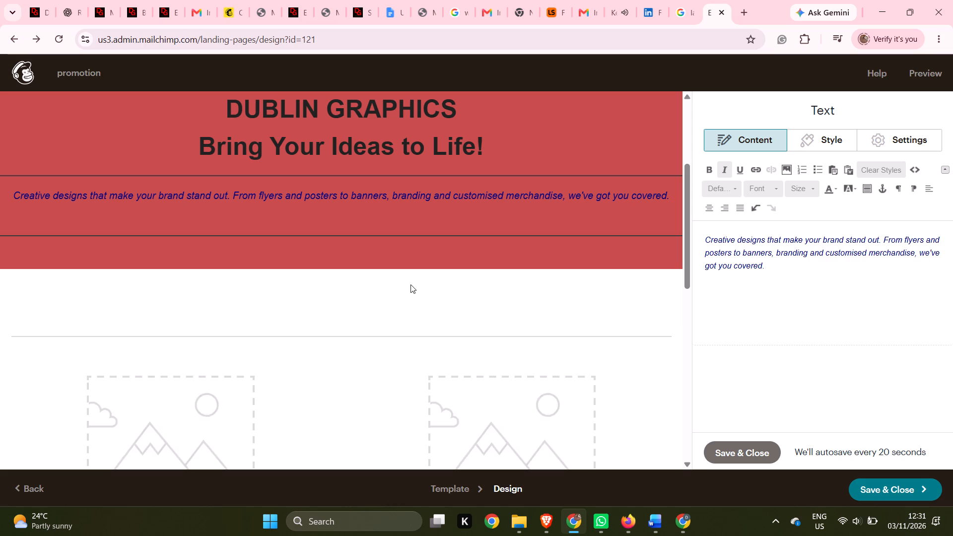
pyautogui.click(410, 284)
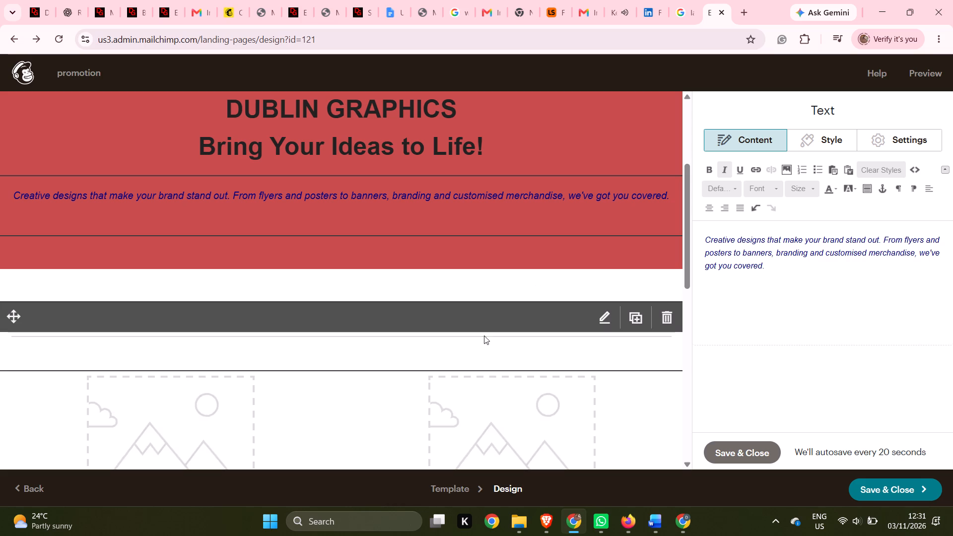
pyautogui.click(668, 317)
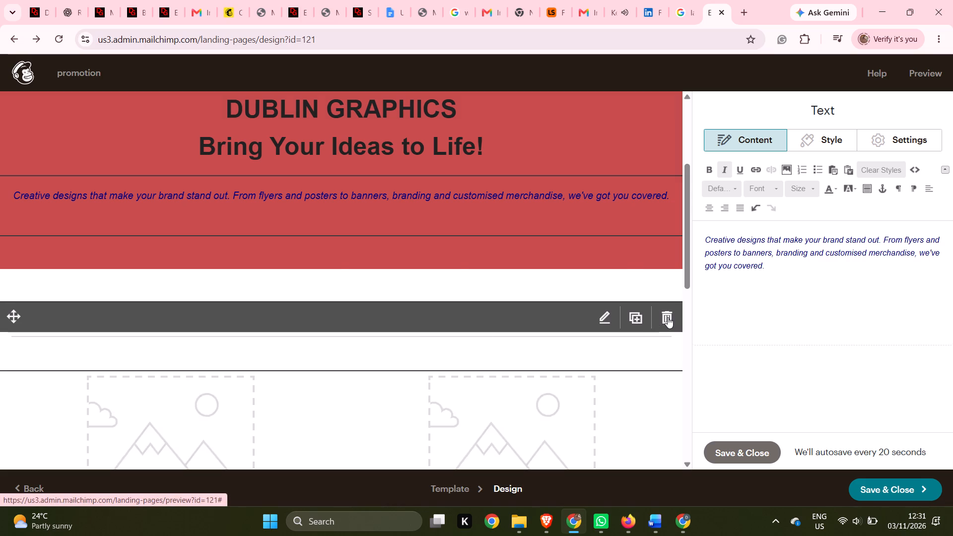
pyautogui.click(322, 346)
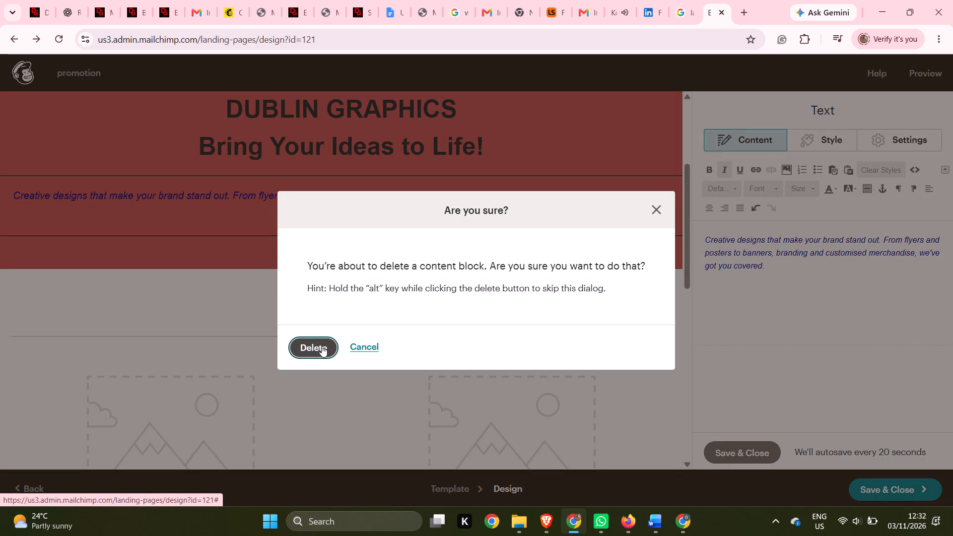
pyautogui.click(347, 287)
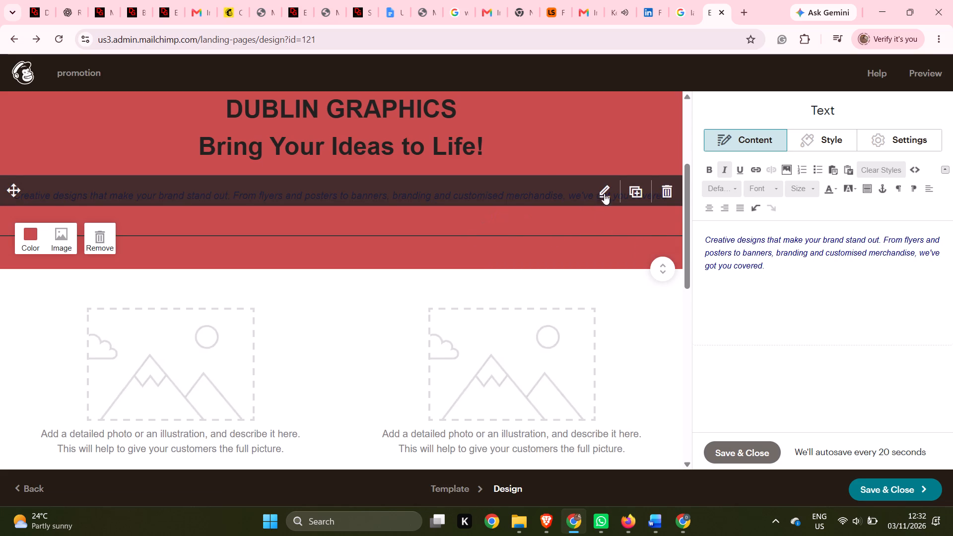
# Duplicate the description text block within the red section.
pyautogui.click(633, 189)
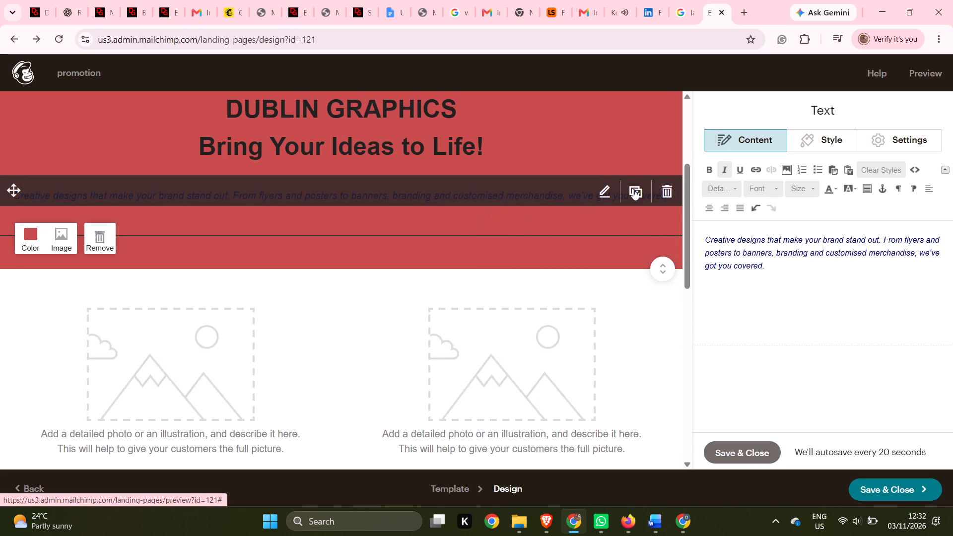
pyautogui.scroll(1, 513, 236)
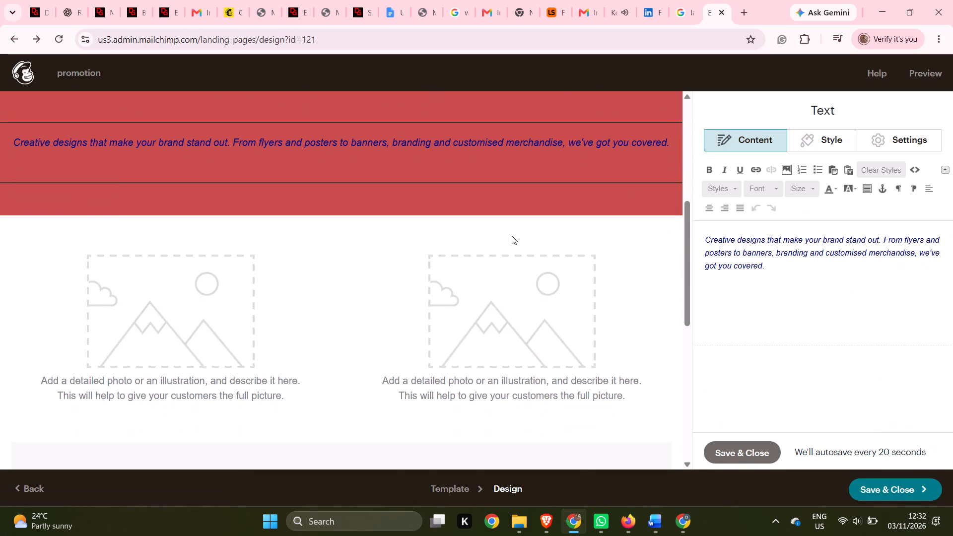
pyautogui.scroll(2, 512, 236)
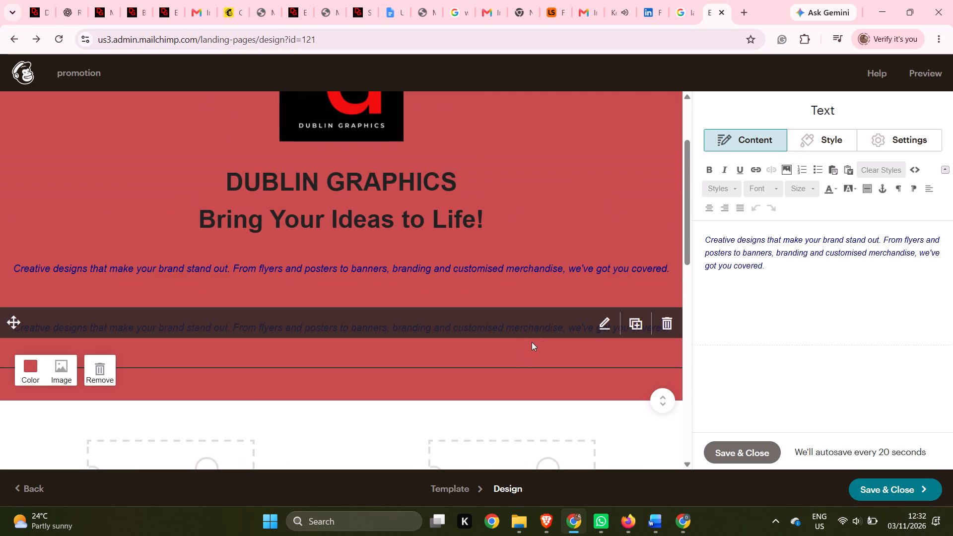
# Replace all the text in the duplicated description block with the copied "Our Services" heading and bulleted list.
pyautogui.click(591, 329)
pyautogui.click(607, 325)
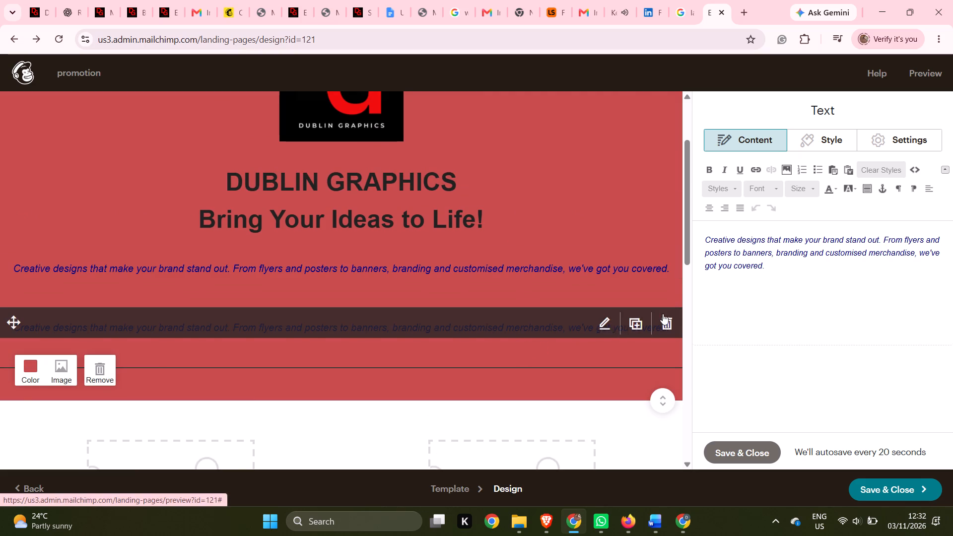
pyautogui.moveTo(783, 279); pyautogui.dragTo(704, 245)
pyautogui.press('BackSpace')
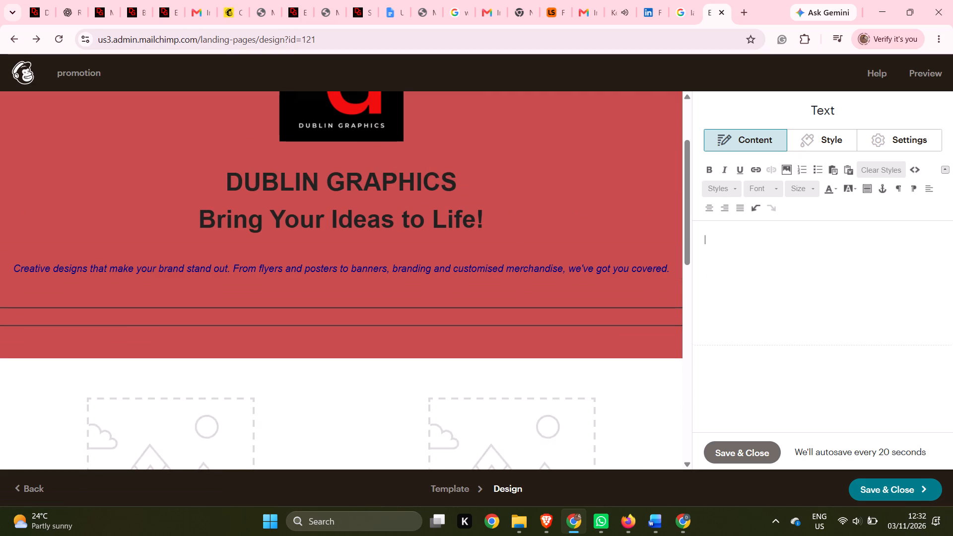
pyautogui.hotkey('ctrl', 'v')
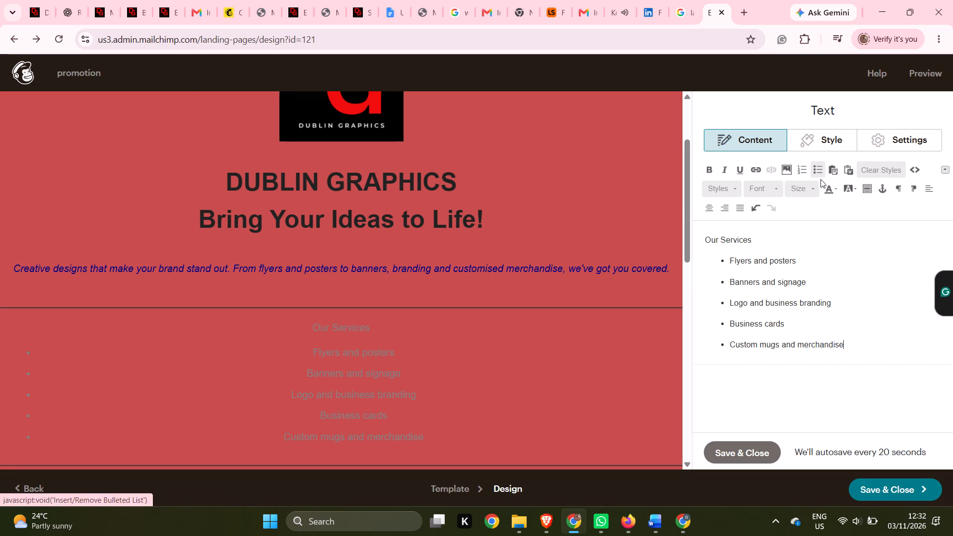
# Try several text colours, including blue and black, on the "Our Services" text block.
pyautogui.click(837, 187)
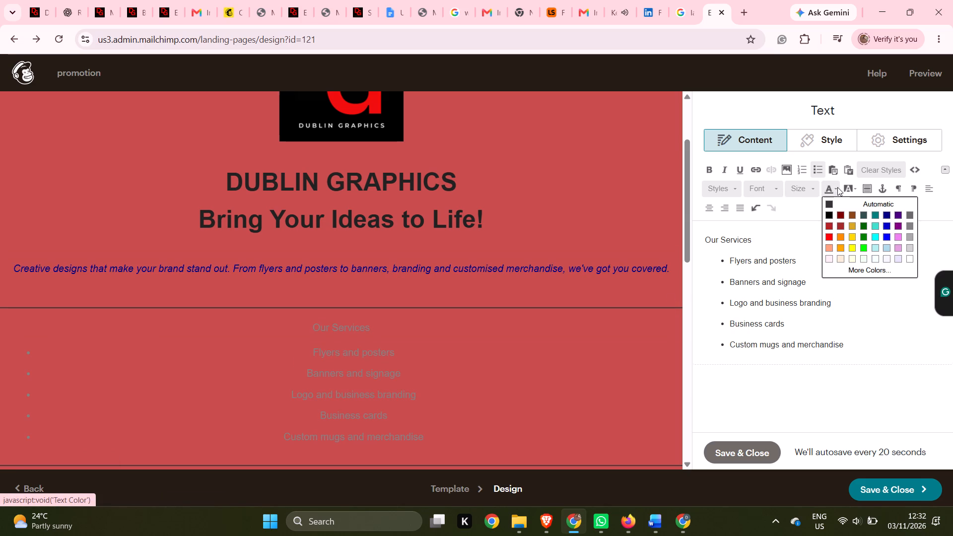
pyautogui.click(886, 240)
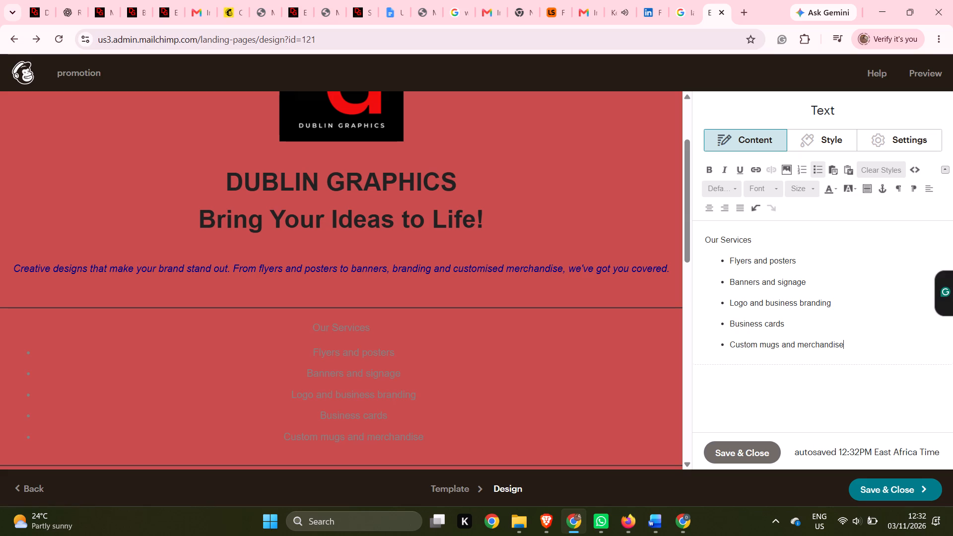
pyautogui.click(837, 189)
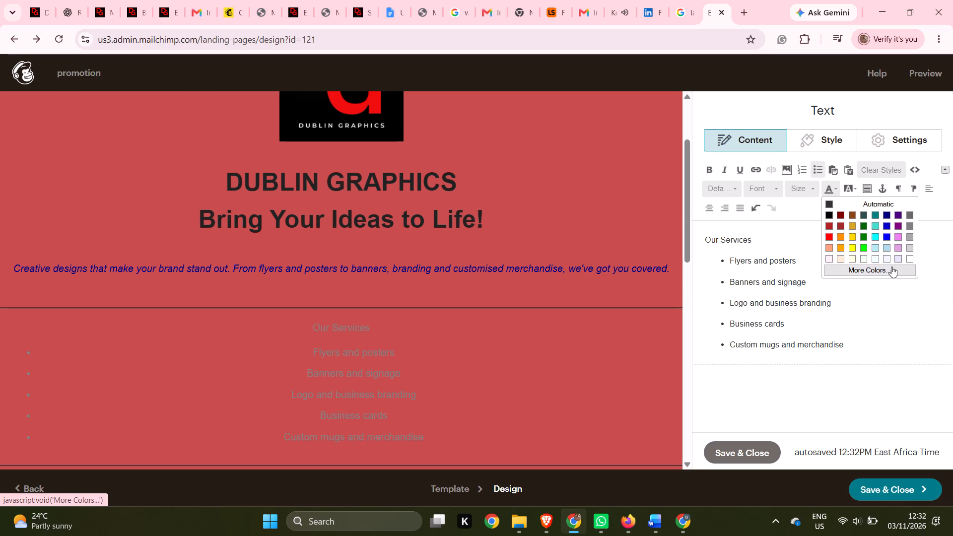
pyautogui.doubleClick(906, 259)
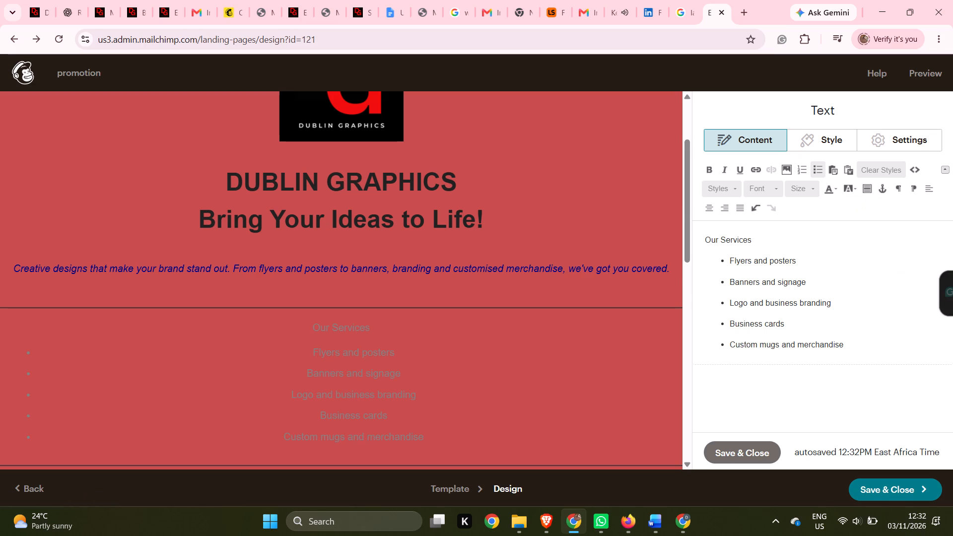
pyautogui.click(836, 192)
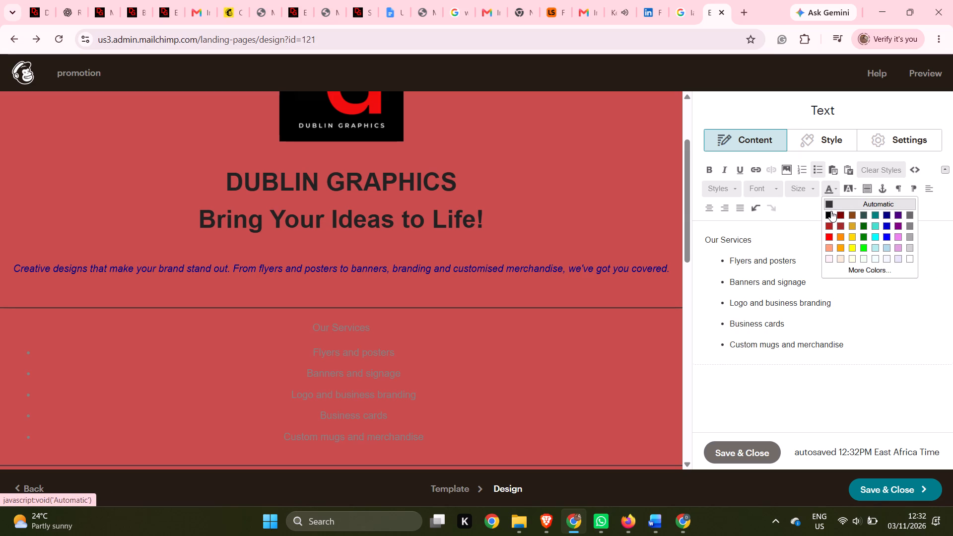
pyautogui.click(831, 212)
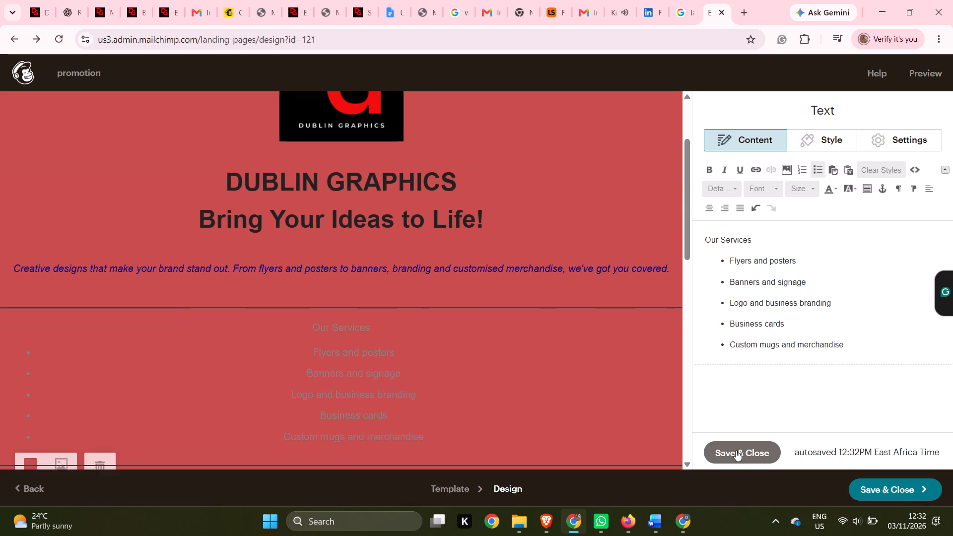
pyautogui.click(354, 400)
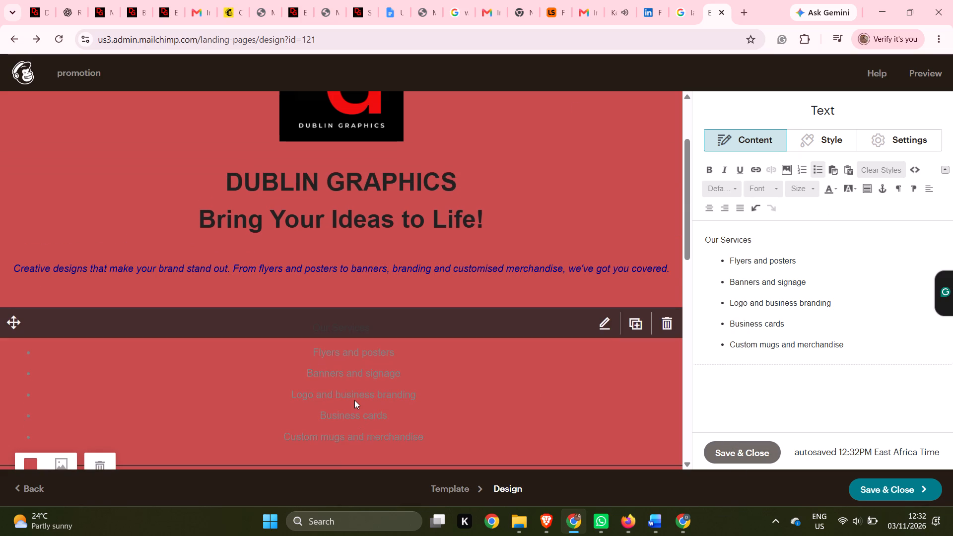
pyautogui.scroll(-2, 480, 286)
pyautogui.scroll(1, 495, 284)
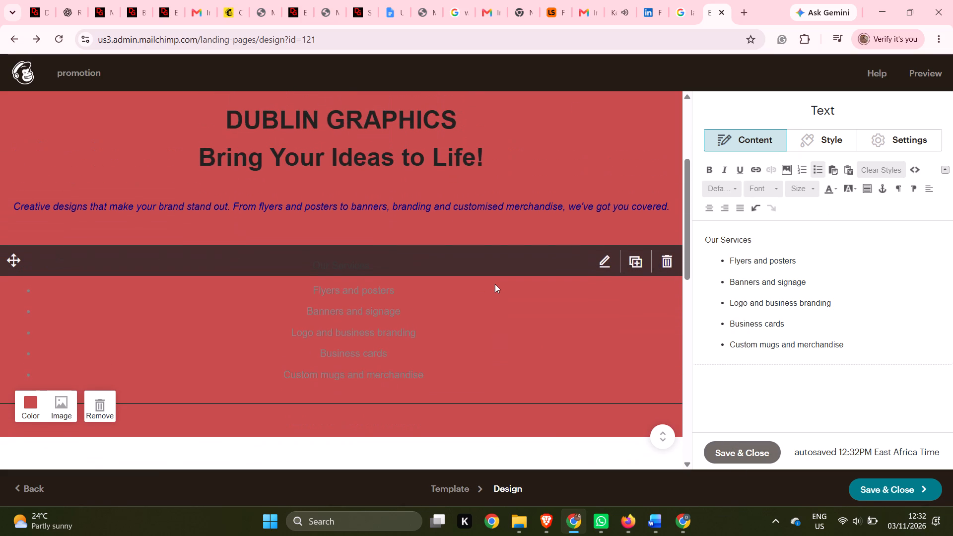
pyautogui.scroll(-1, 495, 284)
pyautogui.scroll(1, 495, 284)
# Colour the "Our Services" heading and all five of its bullet items maroon.
pyautogui.moveTo(851, 343); pyautogui.dragTo(655, 260)
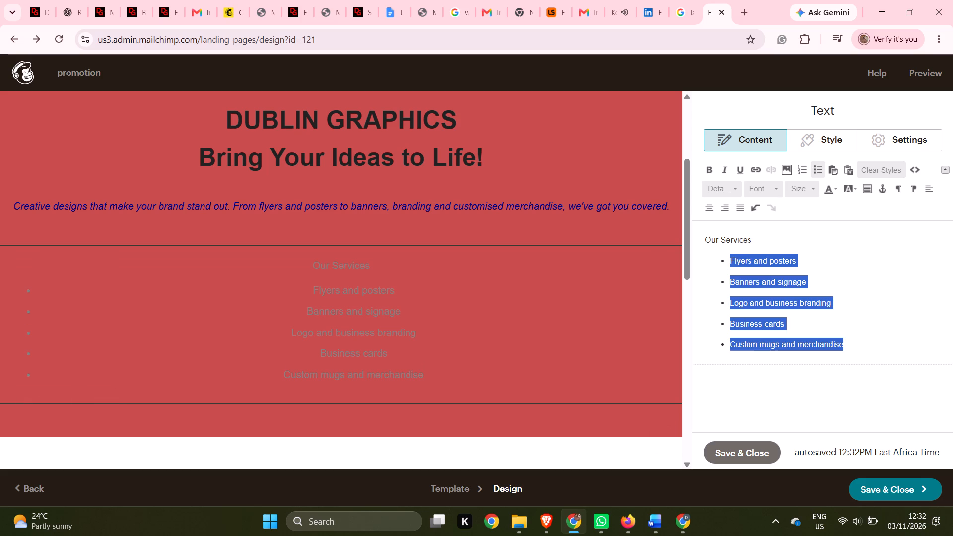
pyautogui.moveTo(655, 260); pyautogui.dragTo(650, 227)
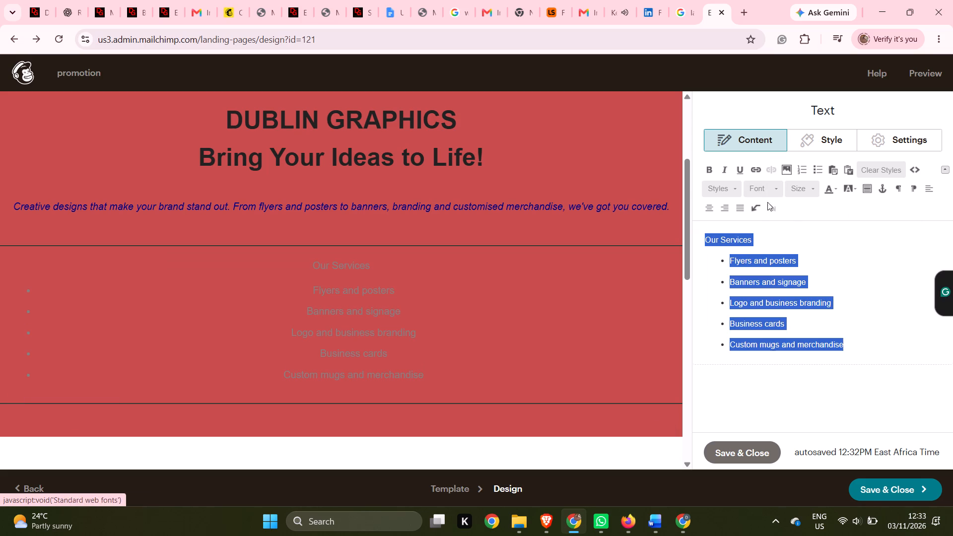
pyautogui.click(836, 187)
pyautogui.click(841, 215)
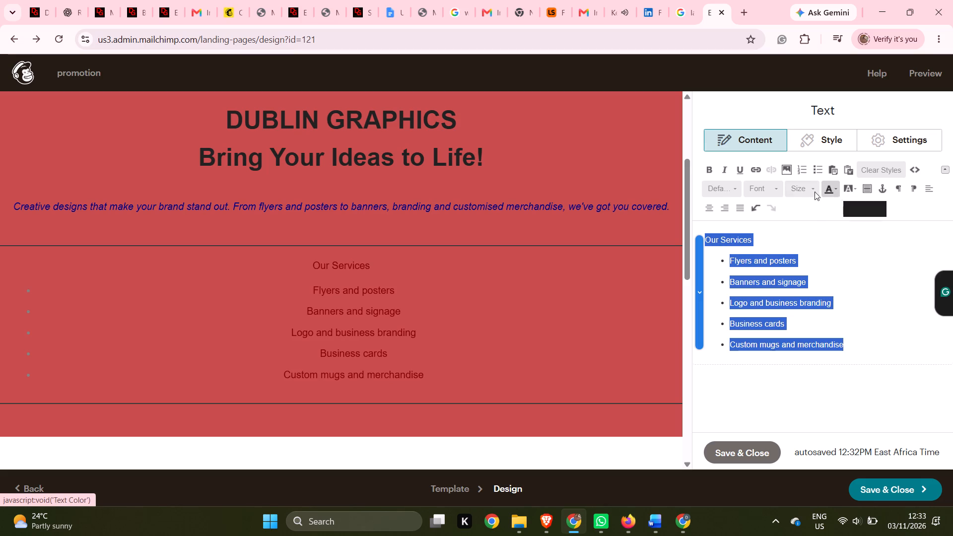
# Set the font size of the "Our Services" heading and list to 24, and save the text block.
pyautogui.click(783, 191)
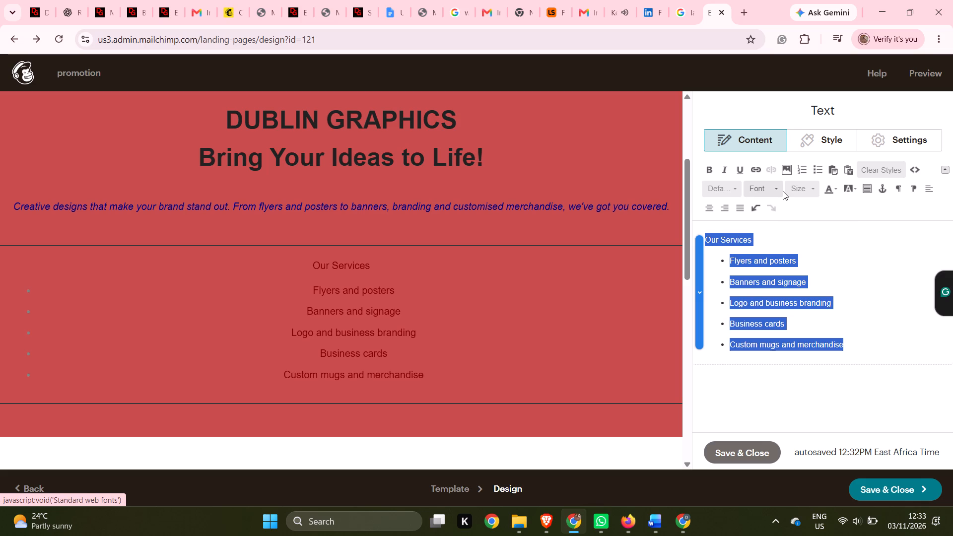
pyautogui.click(772, 190)
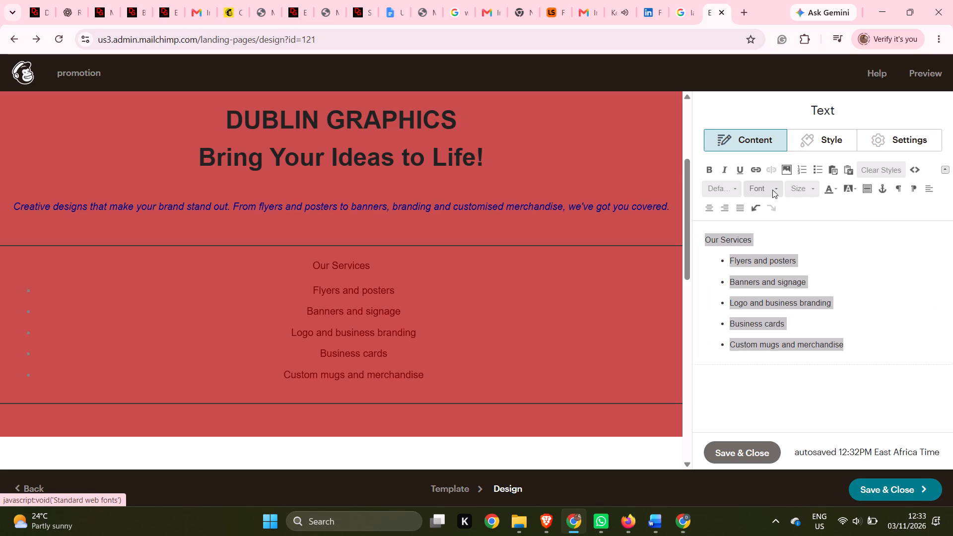
pyautogui.moveTo(772, 190); pyautogui.dragTo(790, 190)
pyautogui.click(814, 190)
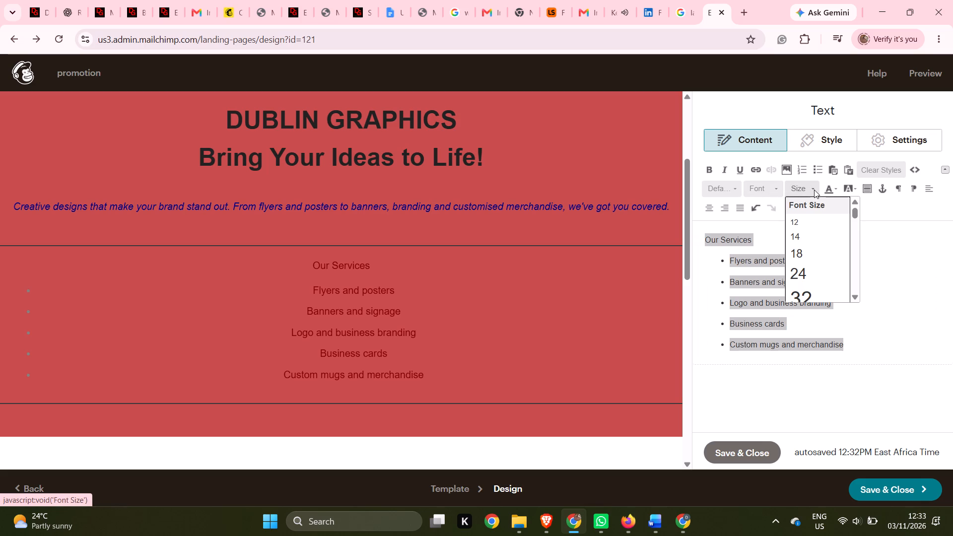
pyautogui.click(802, 264)
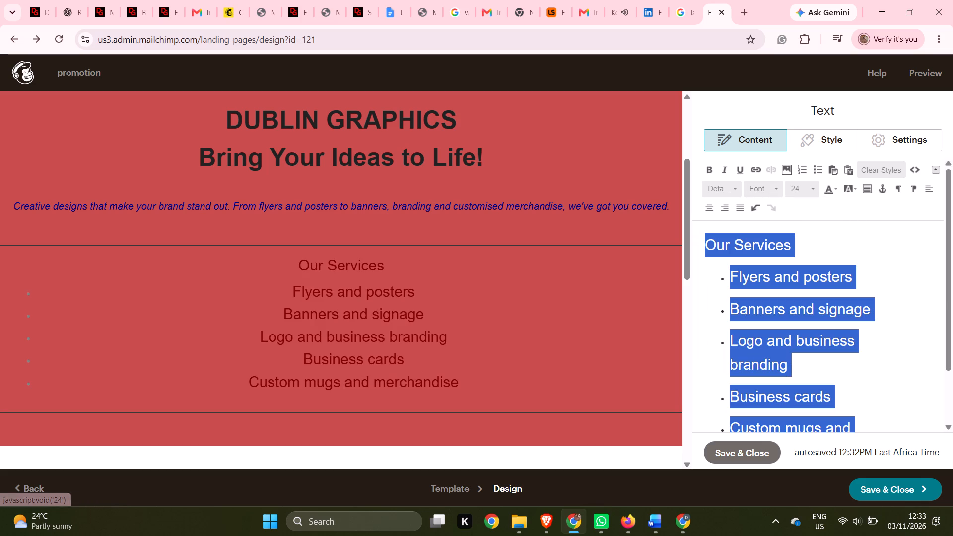
pyautogui.click(814, 187)
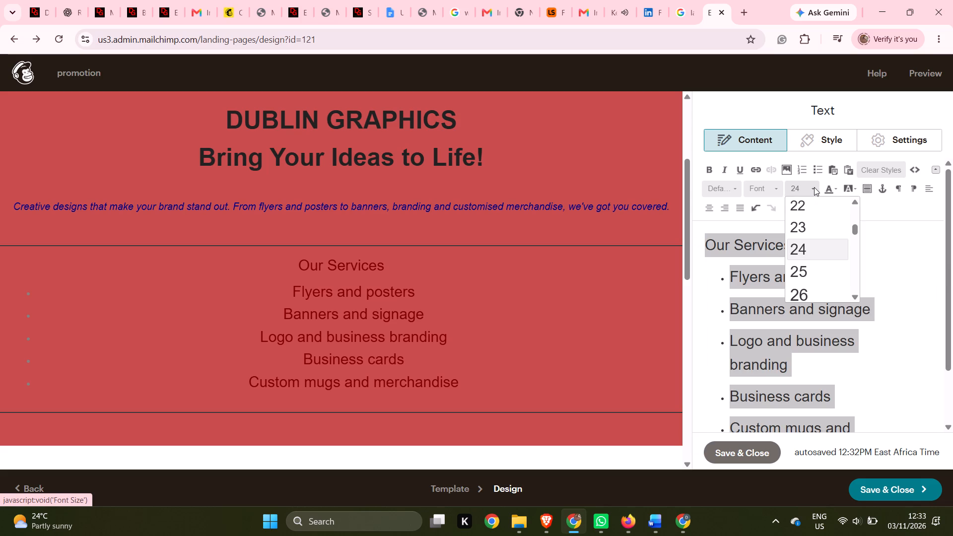
pyautogui.click(899, 246)
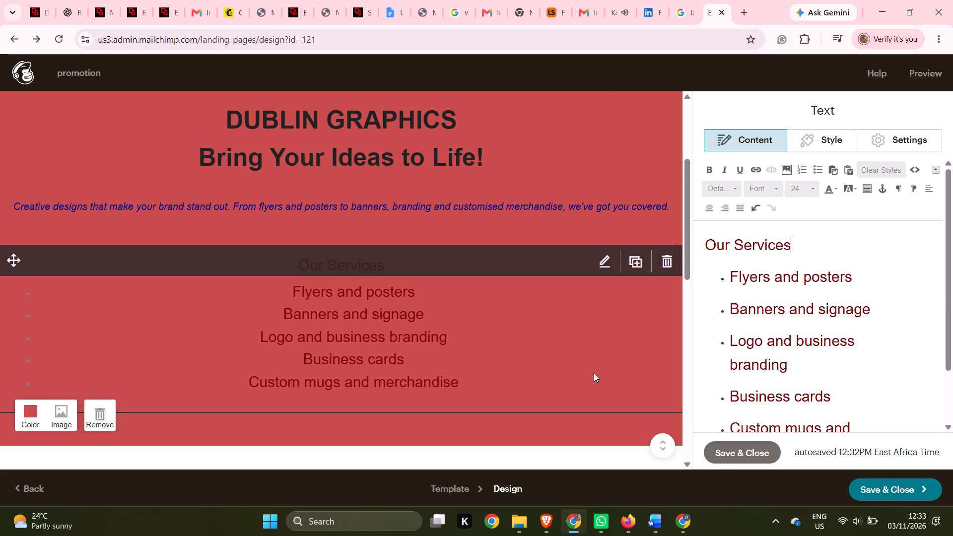
pyautogui.click(594, 373)
pyautogui.click(737, 453)
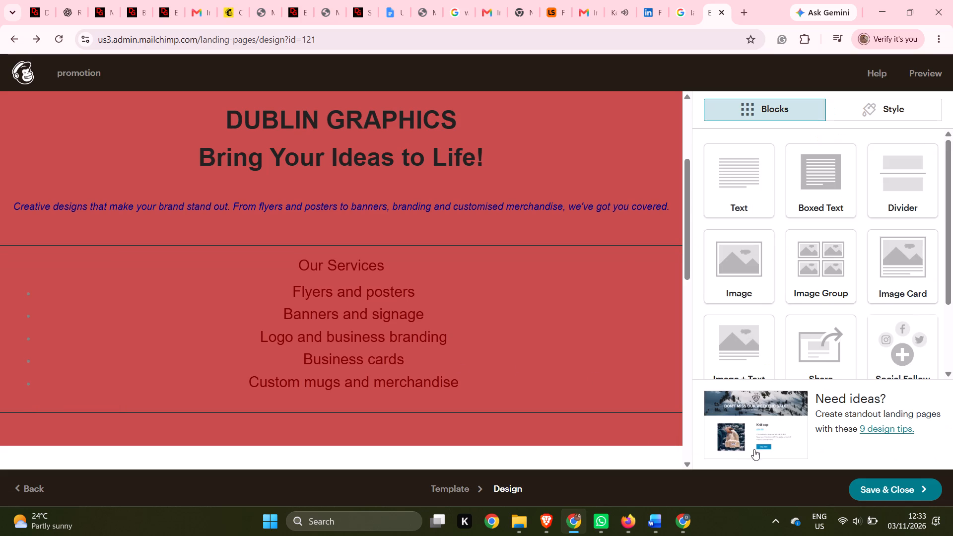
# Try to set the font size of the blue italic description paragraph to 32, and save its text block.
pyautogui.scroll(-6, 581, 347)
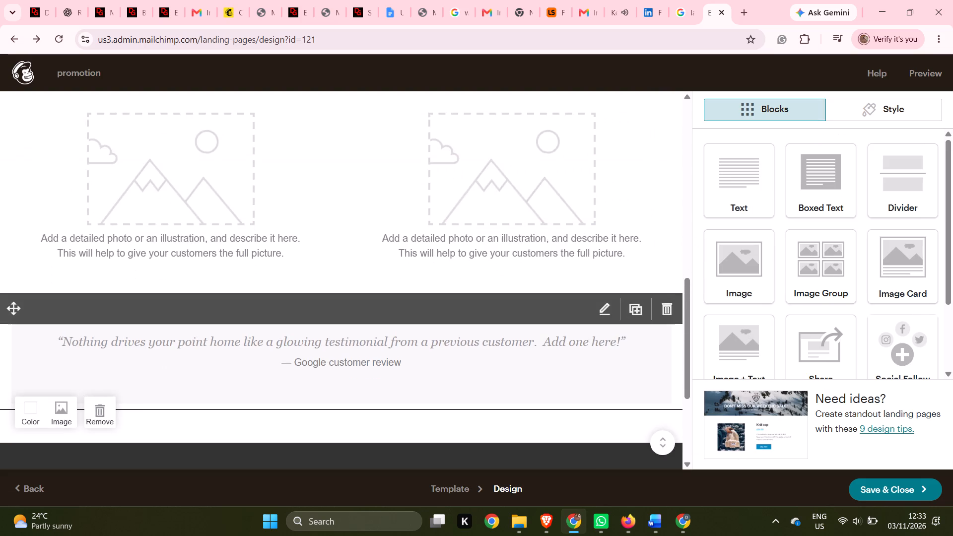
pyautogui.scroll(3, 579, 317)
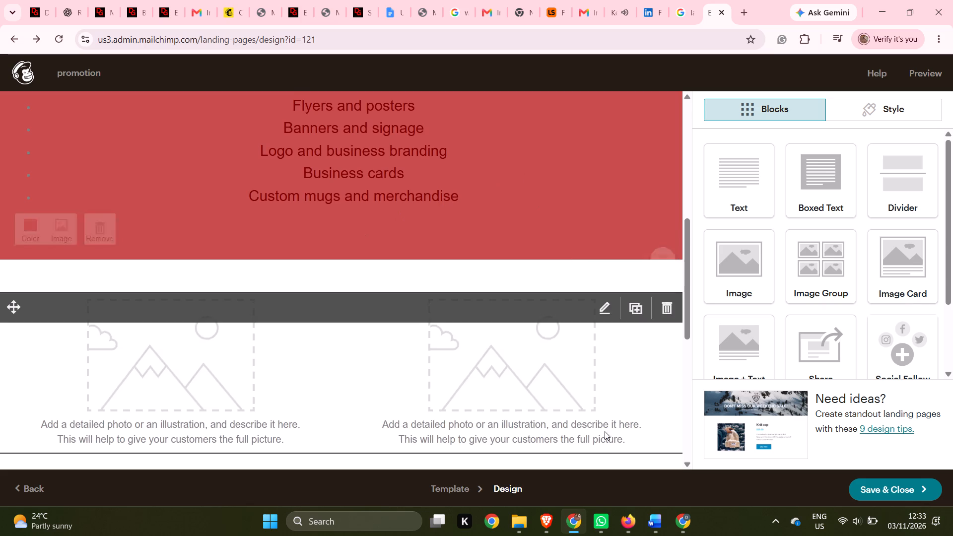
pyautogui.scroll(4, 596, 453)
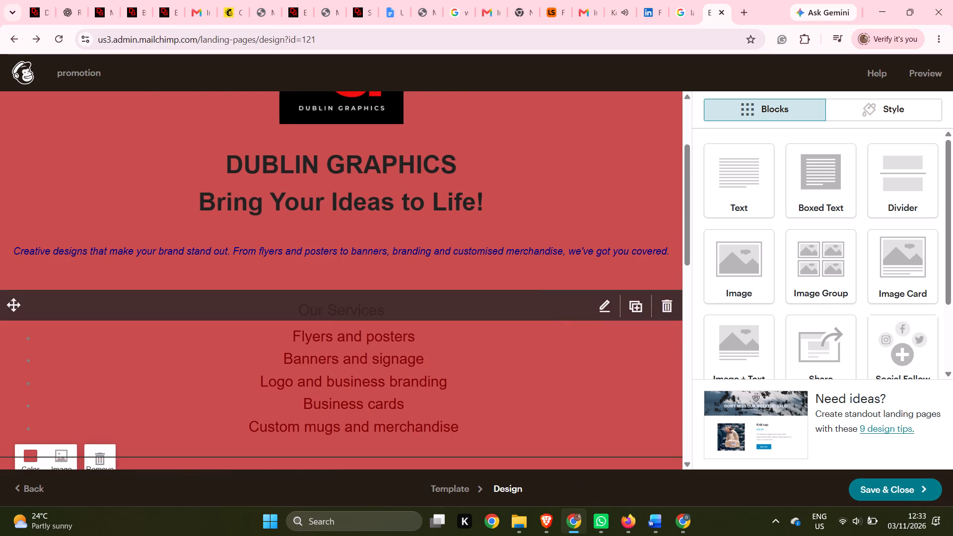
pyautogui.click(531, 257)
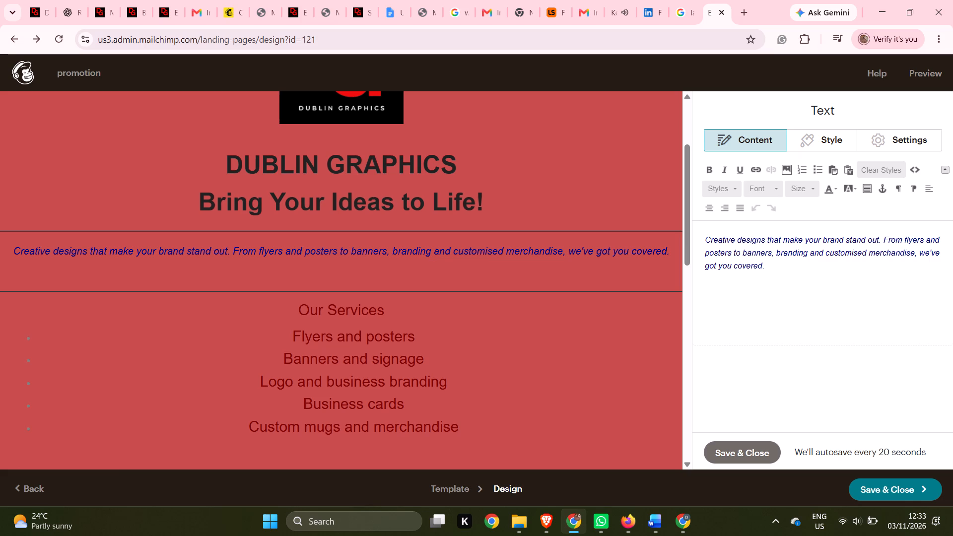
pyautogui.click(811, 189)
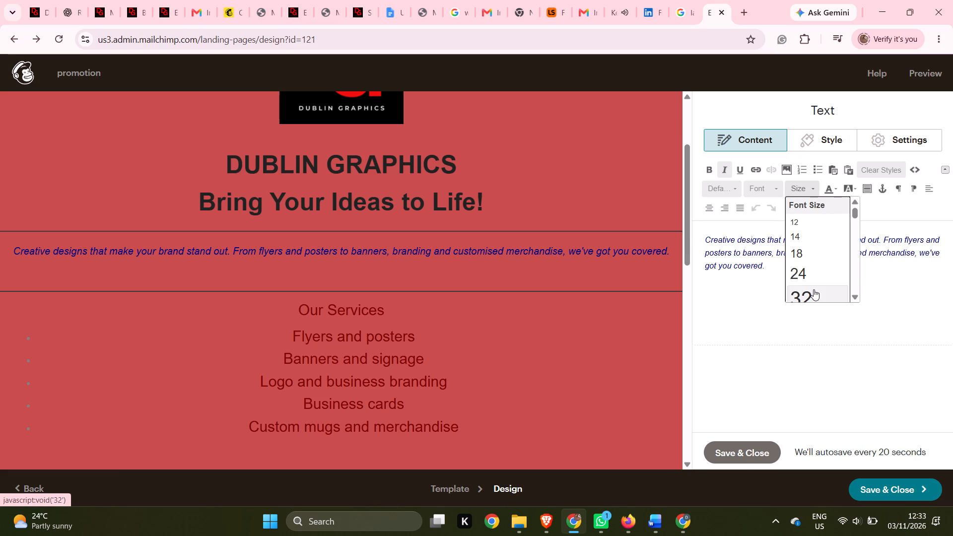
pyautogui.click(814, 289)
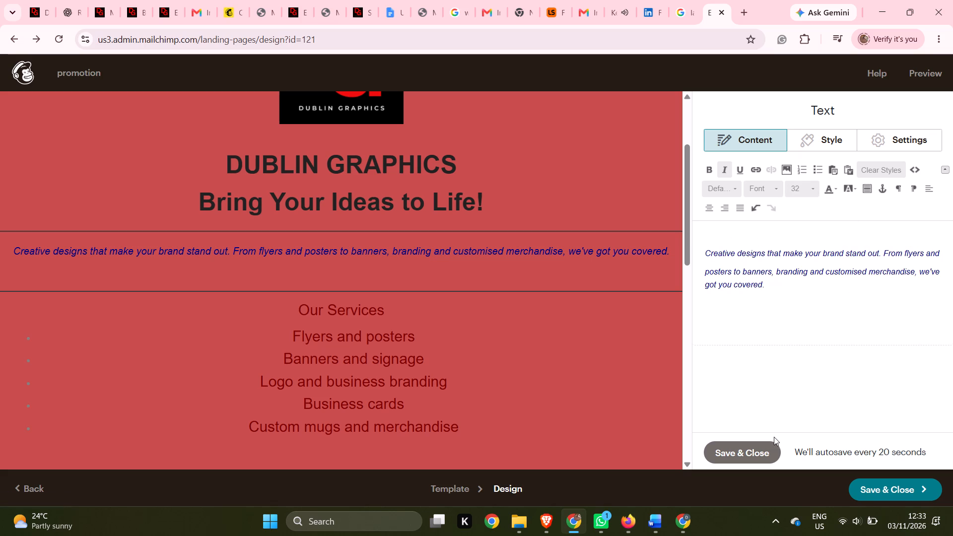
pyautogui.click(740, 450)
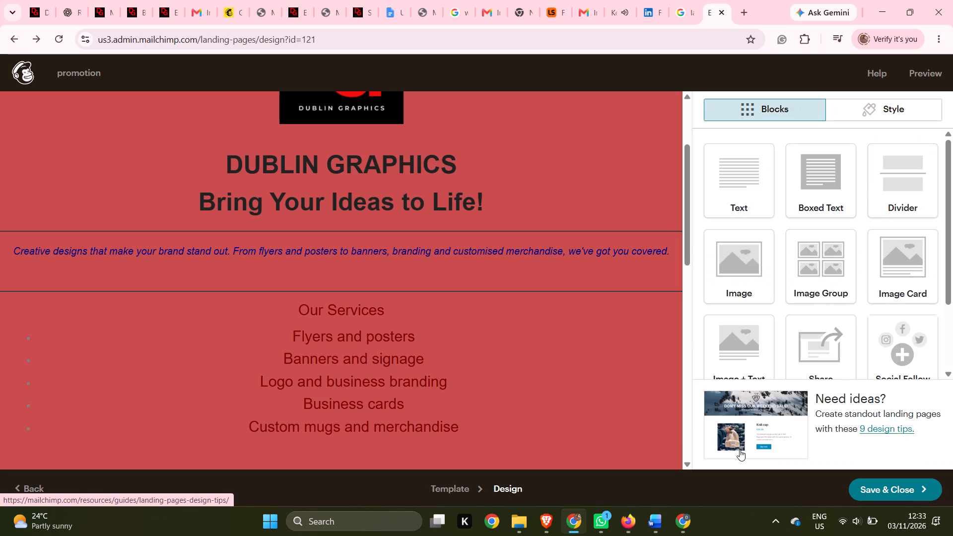
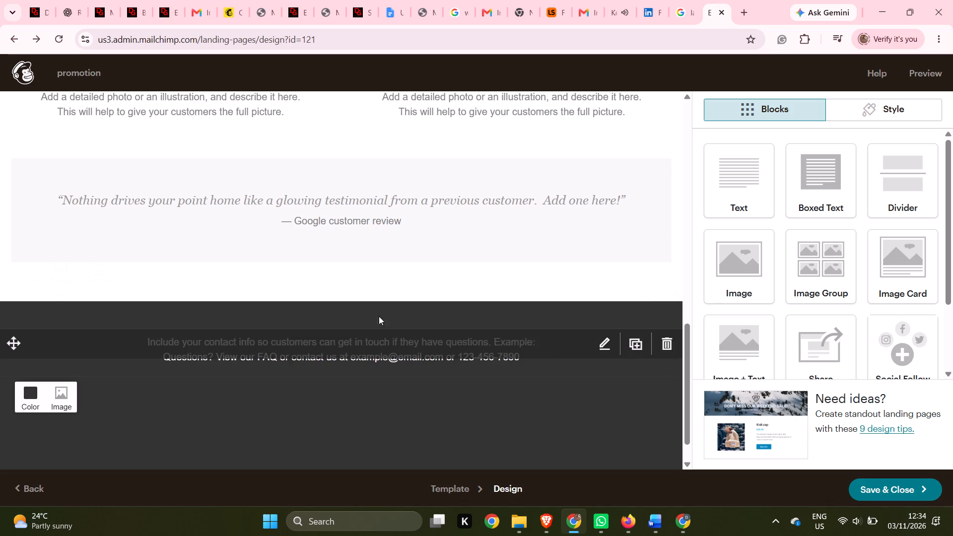
# Open the two-column Image + Text block below the "Our Services" list for editing.
pyautogui.scroll(3, 498, 285)
pyautogui.scroll(2, 581, 381)
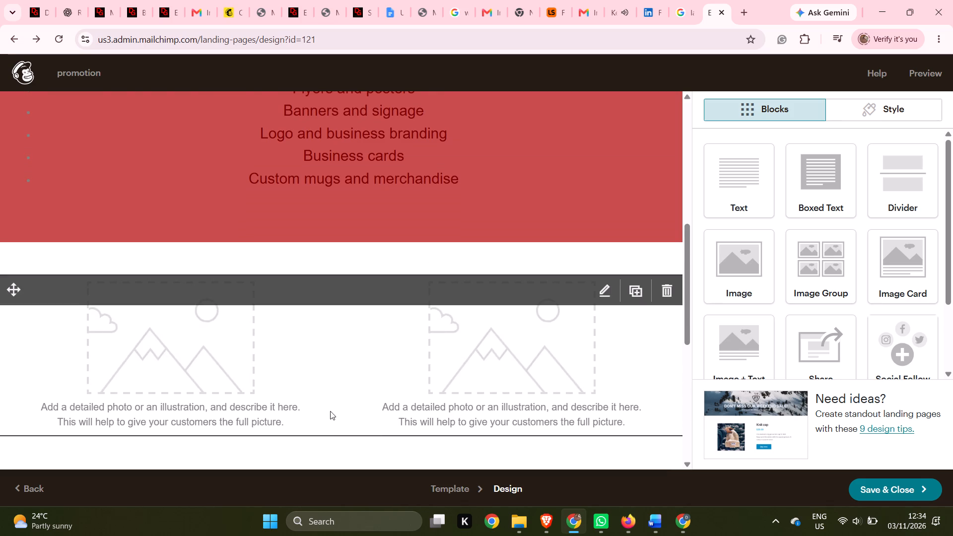
pyautogui.click(166, 315)
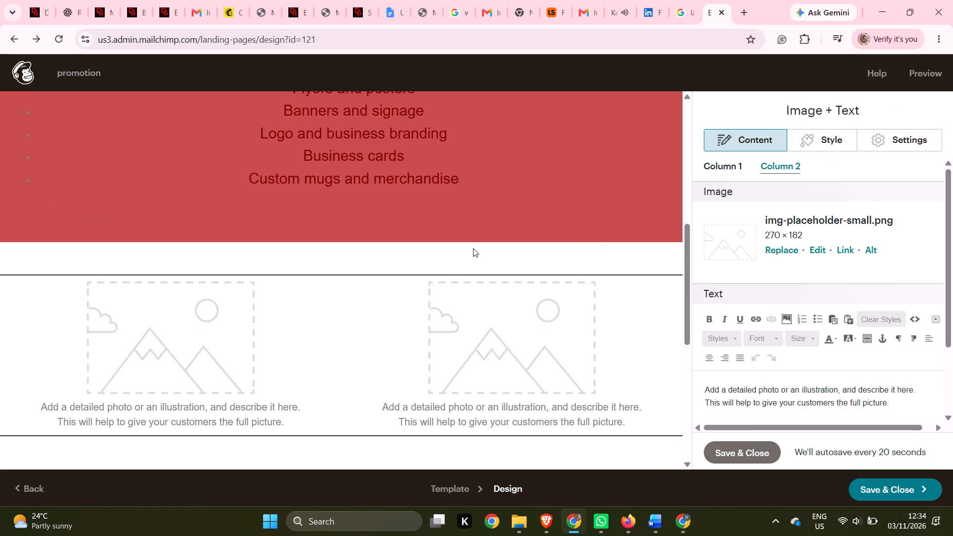
# Break the blue italic description into three lines, splitting it after "stand out." and after "banners,".
pyautogui.scroll(6, 473, 248)
pyautogui.scroll(-2, 478, 253)
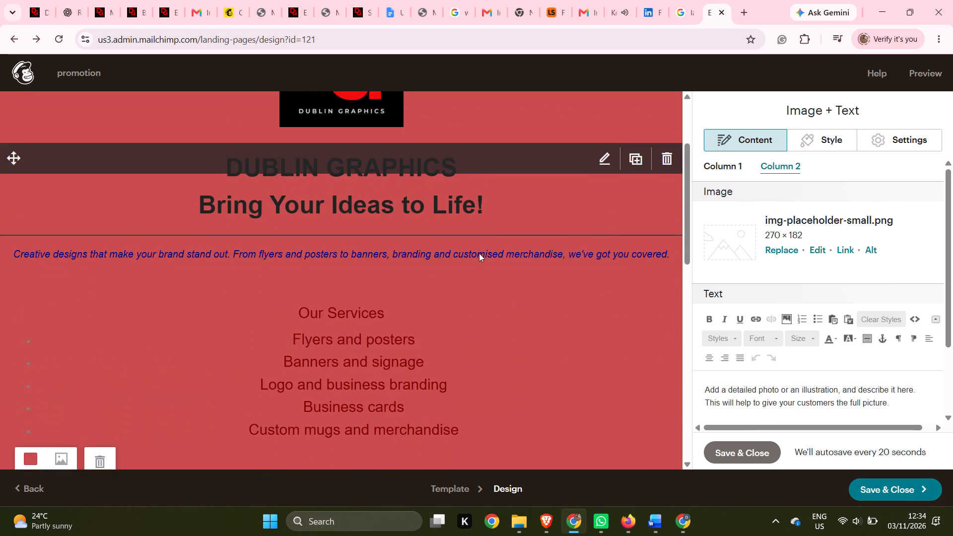
pyautogui.scroll(-1, 479, 253)
pyautogui.click(606, 187)
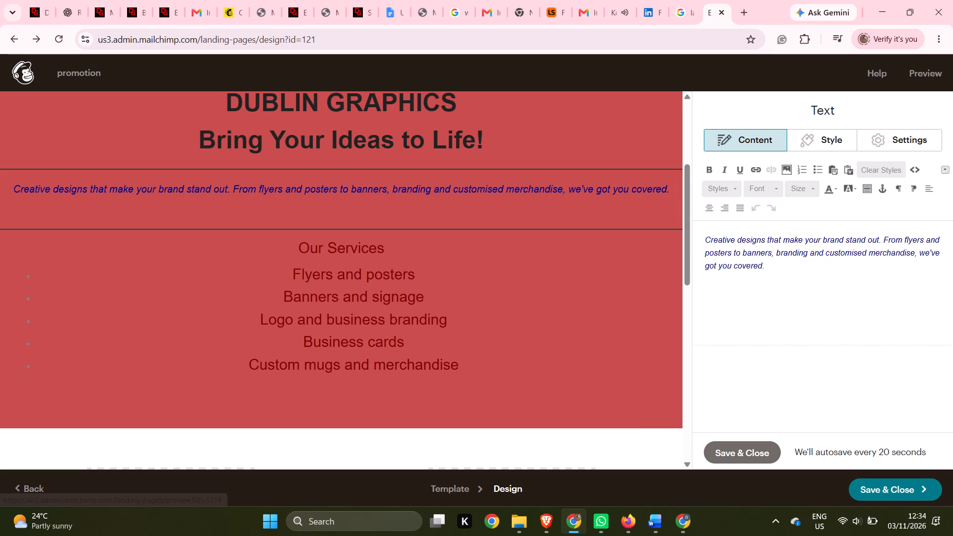
pyautogui.click(870, 238)
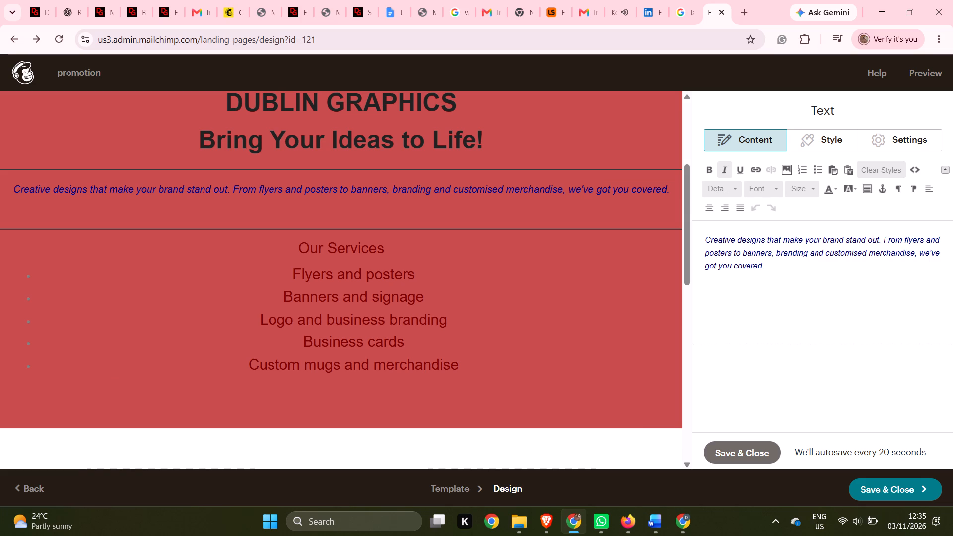
pyautogui.click(882, 238)
pyautogui.press('Return')
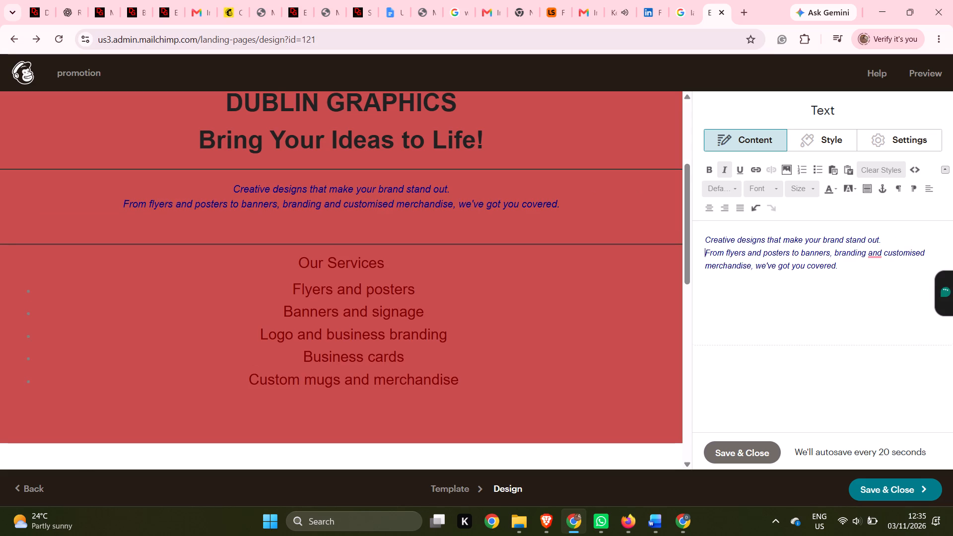
pyautogui.click(833, 253)
pyautogui.press('Return')
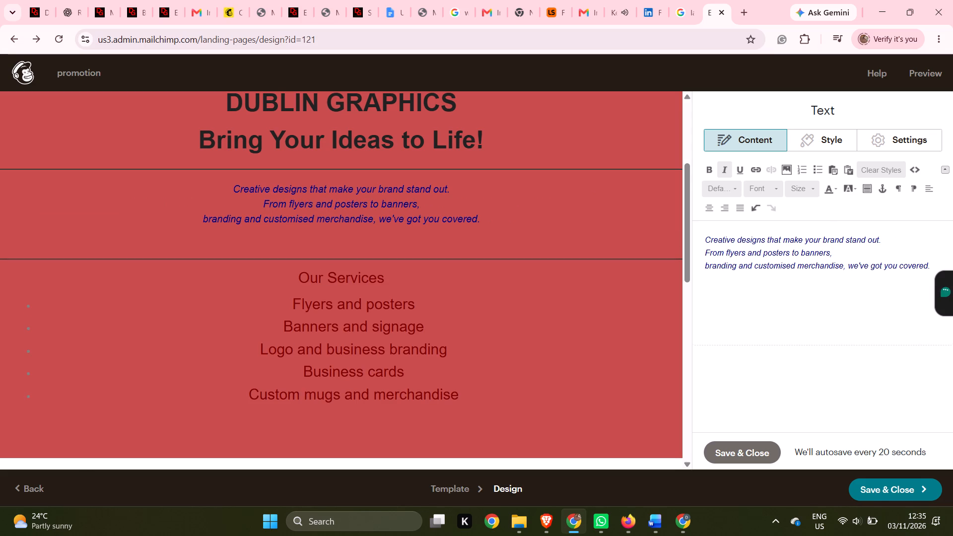
# Set the font size of all three description lines to 32.
pyautogui.moveTo(852, 288); pyautogui.dragTo(575, 243)
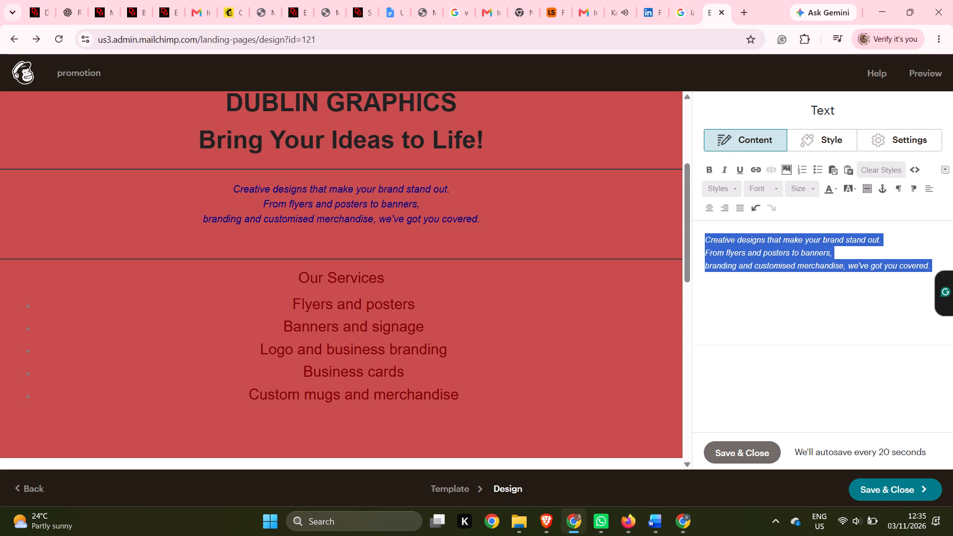
pyautogui.moveTo(575, 243); pyautogui.dragTo(576, 243)
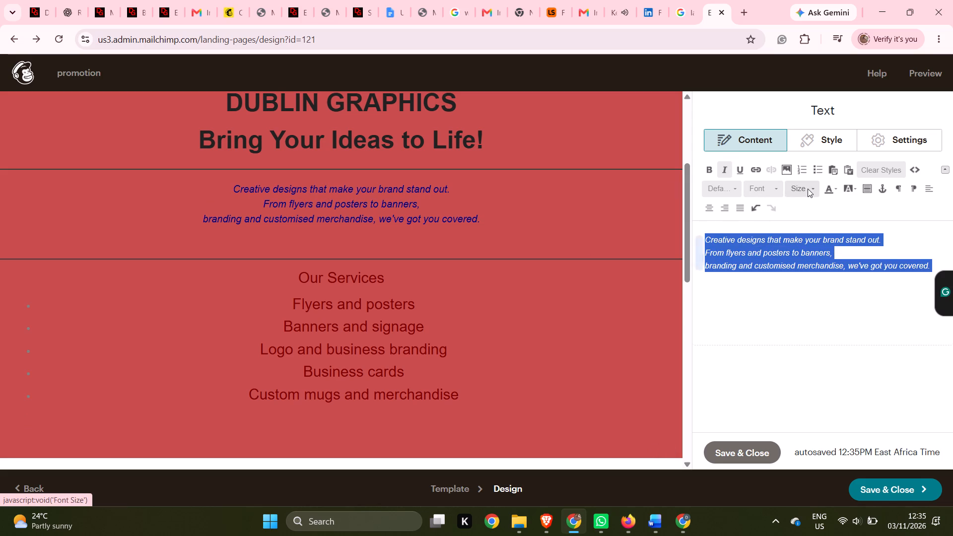
pyautogui.click(811, 189)
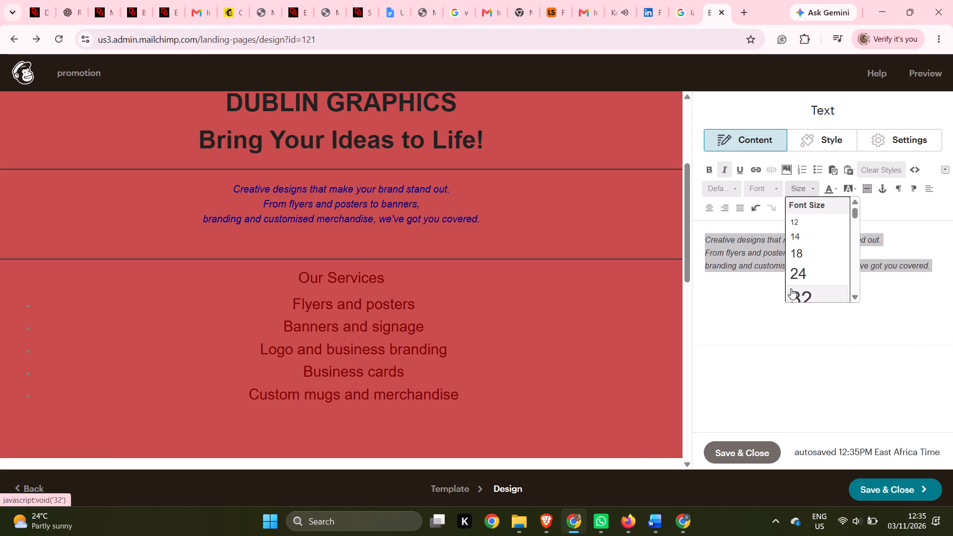
pyautogui.click(791, 288)
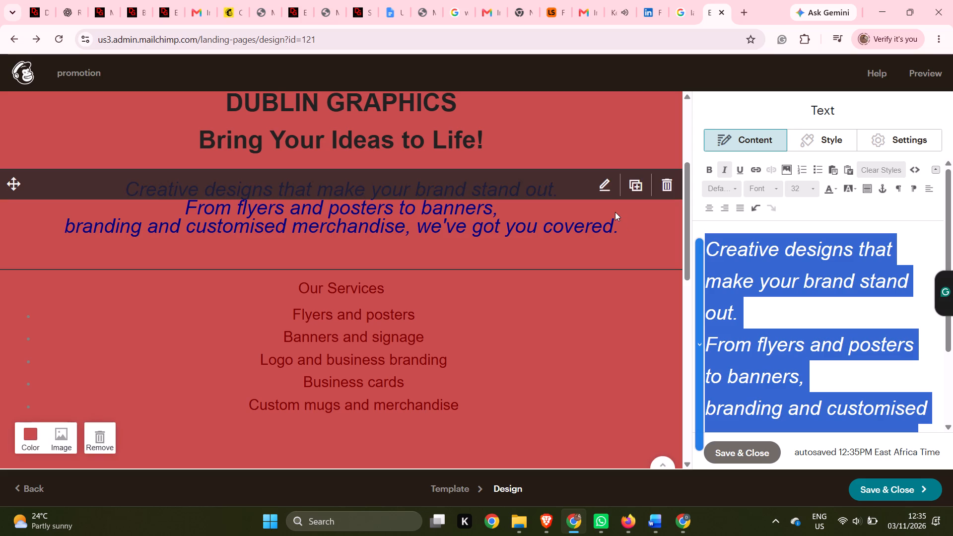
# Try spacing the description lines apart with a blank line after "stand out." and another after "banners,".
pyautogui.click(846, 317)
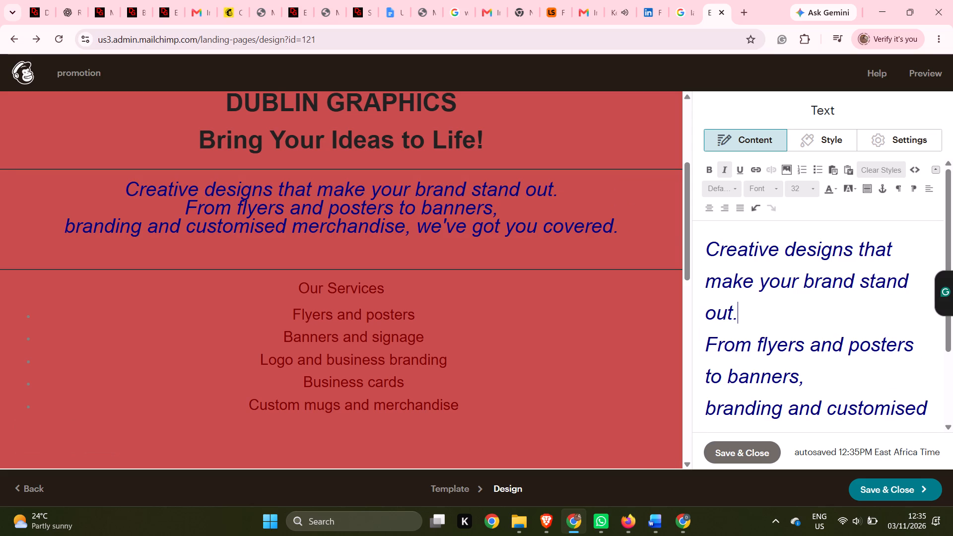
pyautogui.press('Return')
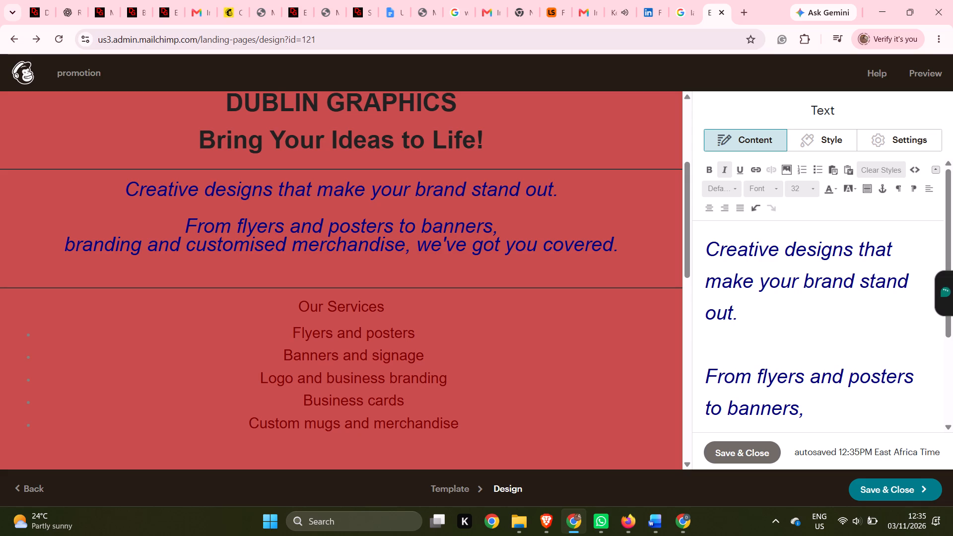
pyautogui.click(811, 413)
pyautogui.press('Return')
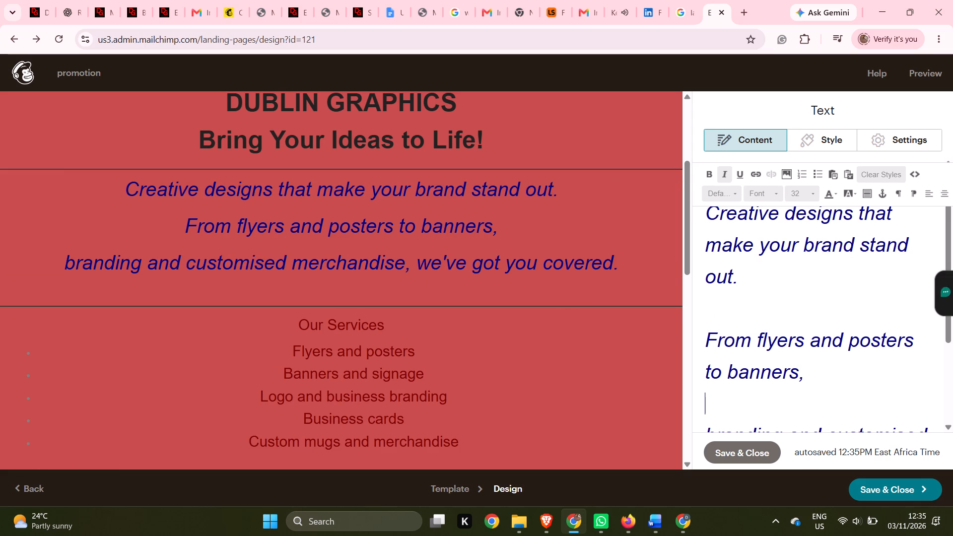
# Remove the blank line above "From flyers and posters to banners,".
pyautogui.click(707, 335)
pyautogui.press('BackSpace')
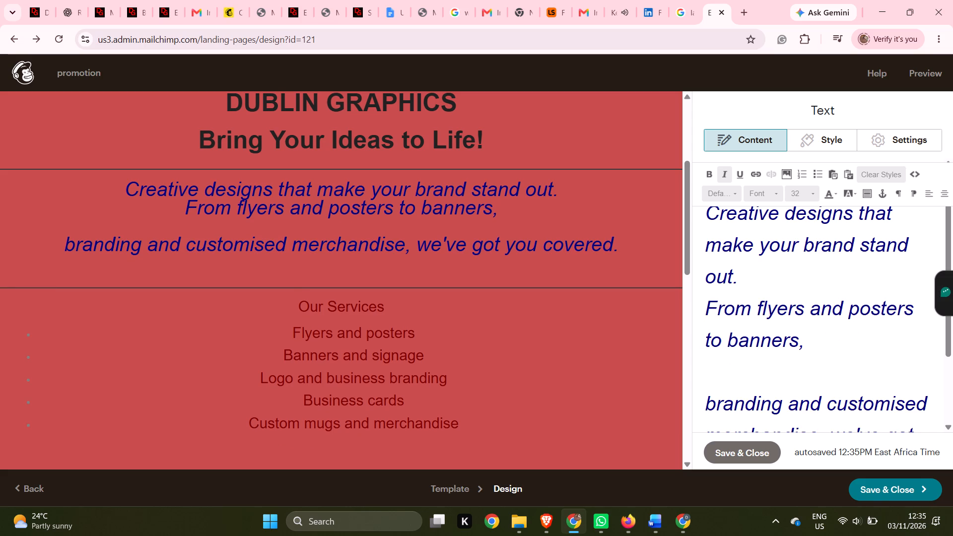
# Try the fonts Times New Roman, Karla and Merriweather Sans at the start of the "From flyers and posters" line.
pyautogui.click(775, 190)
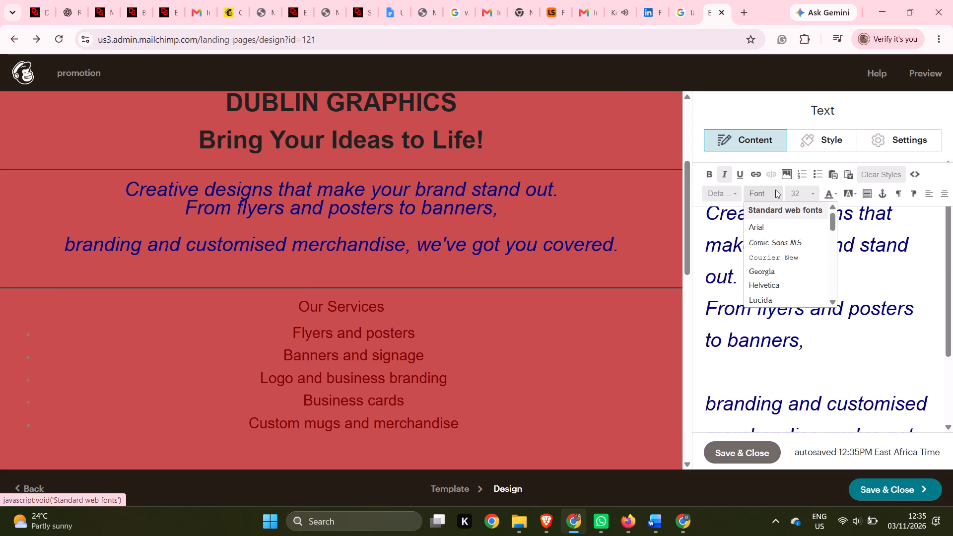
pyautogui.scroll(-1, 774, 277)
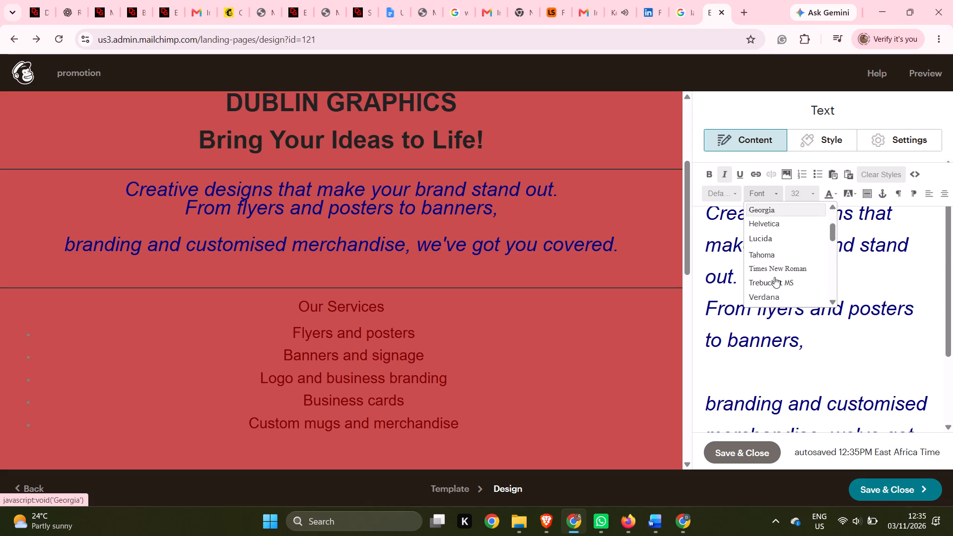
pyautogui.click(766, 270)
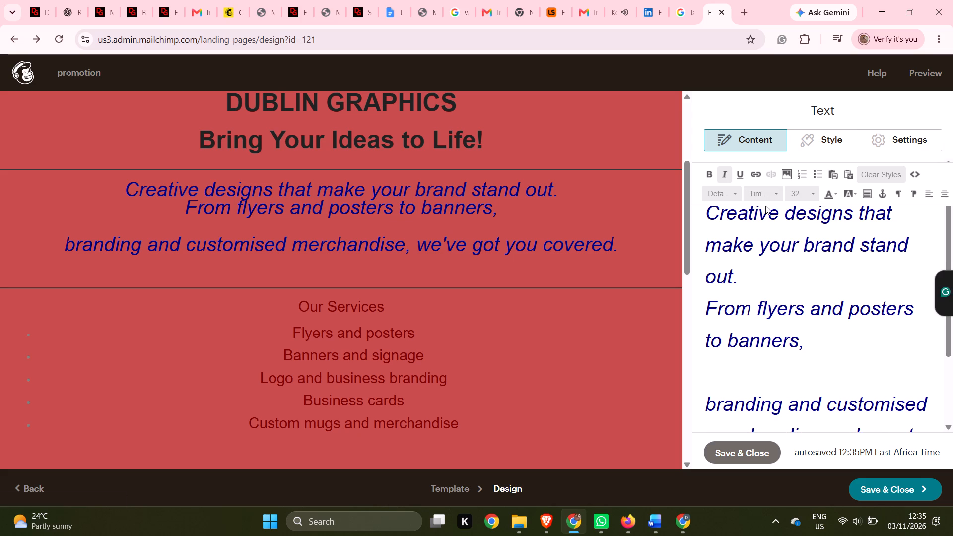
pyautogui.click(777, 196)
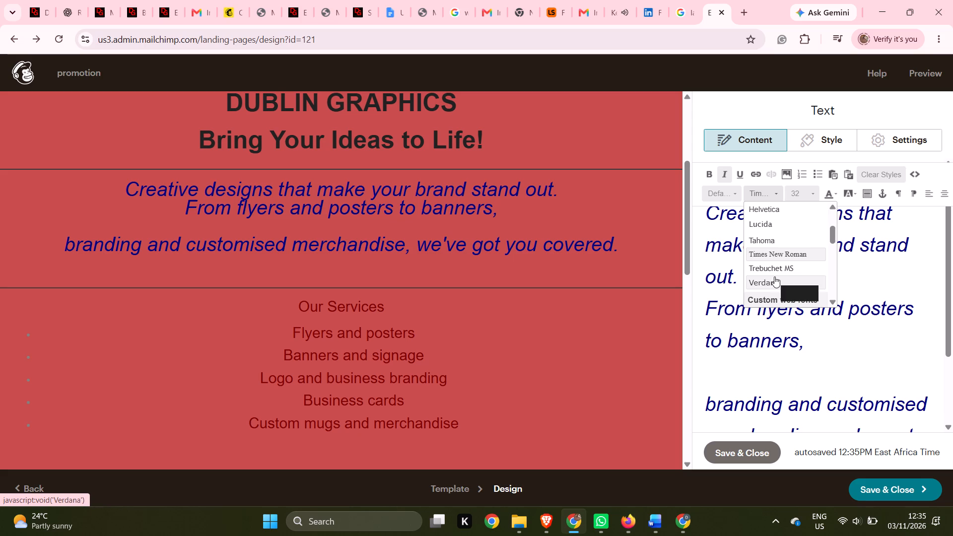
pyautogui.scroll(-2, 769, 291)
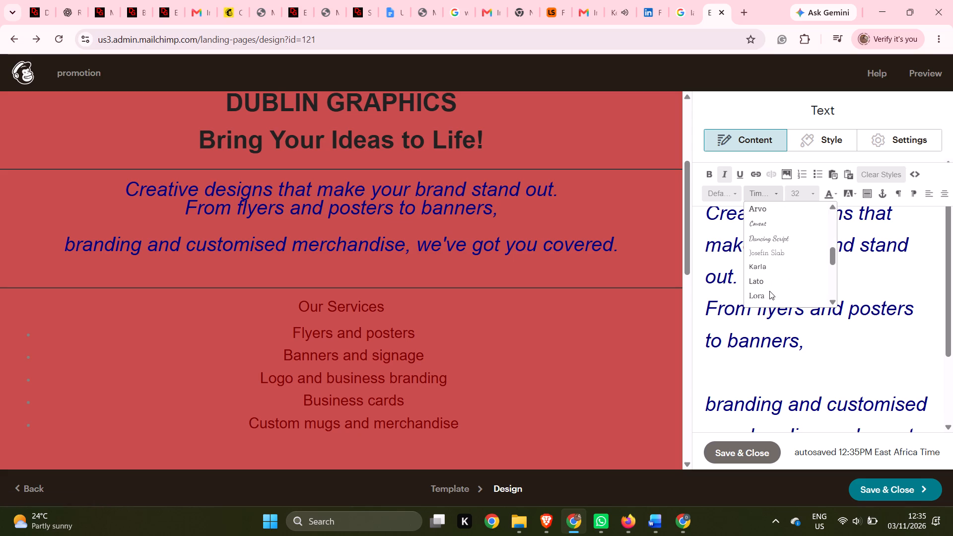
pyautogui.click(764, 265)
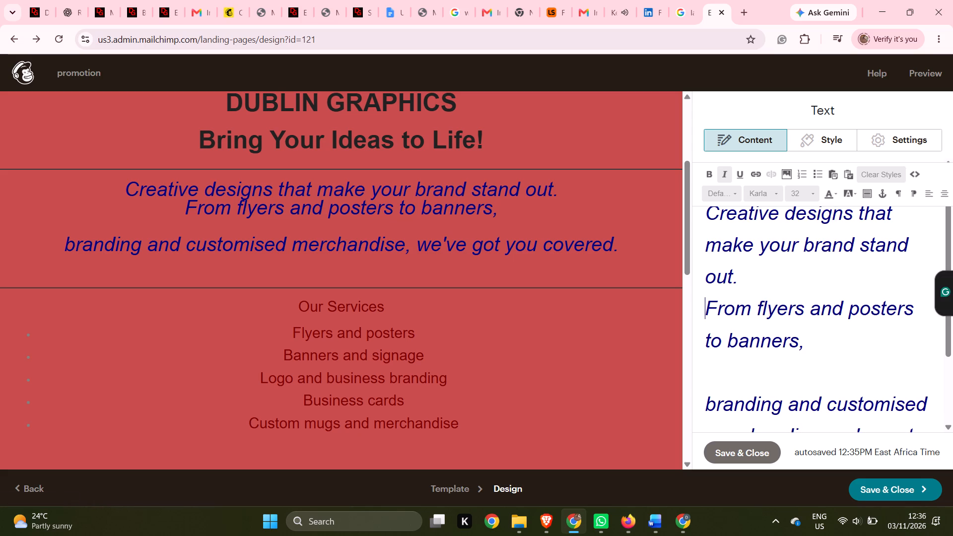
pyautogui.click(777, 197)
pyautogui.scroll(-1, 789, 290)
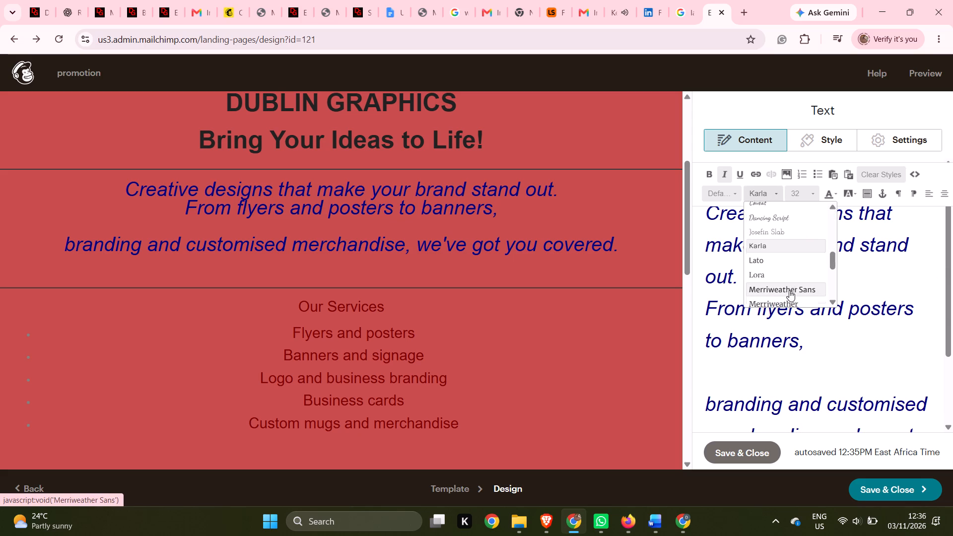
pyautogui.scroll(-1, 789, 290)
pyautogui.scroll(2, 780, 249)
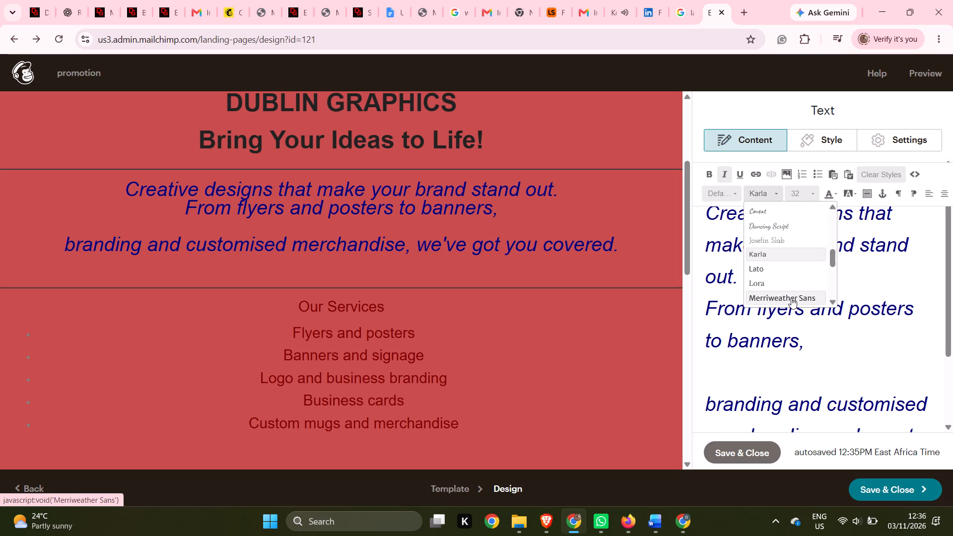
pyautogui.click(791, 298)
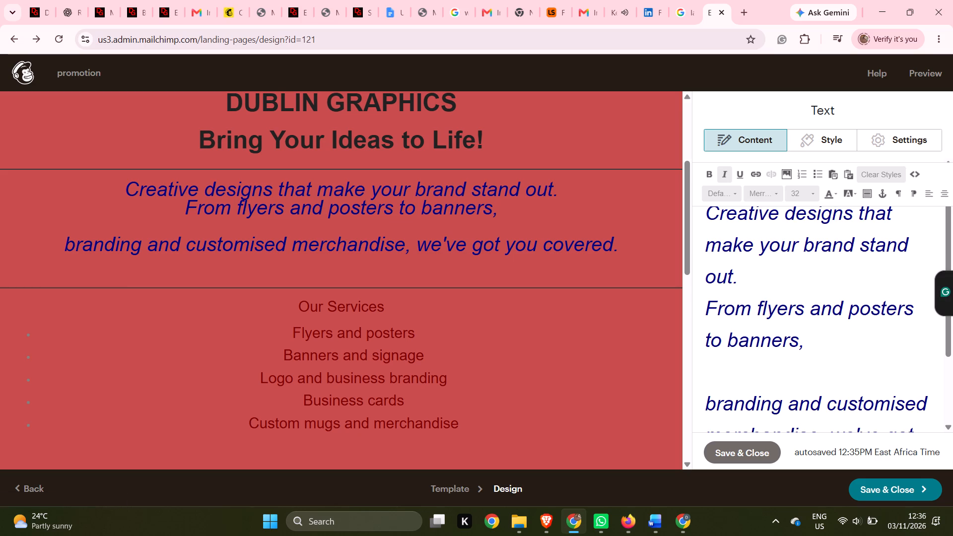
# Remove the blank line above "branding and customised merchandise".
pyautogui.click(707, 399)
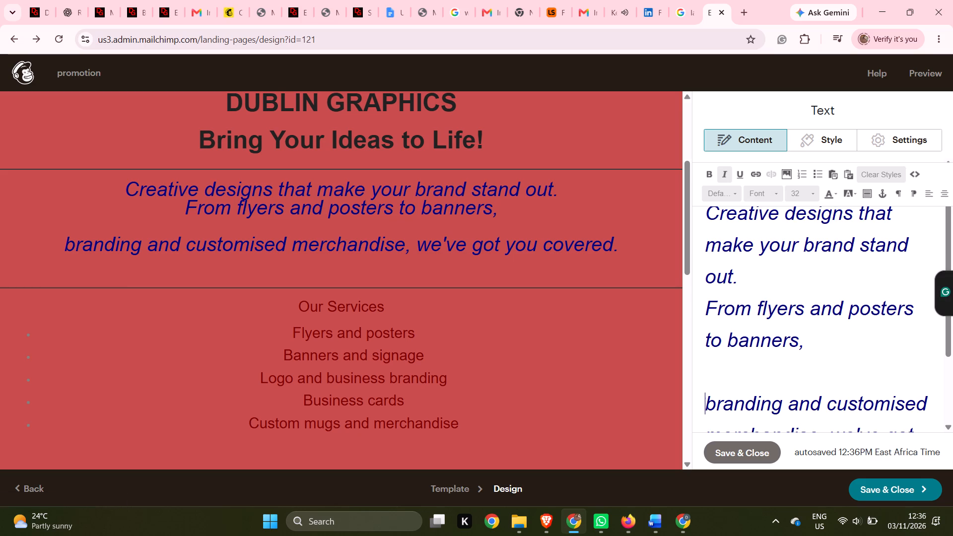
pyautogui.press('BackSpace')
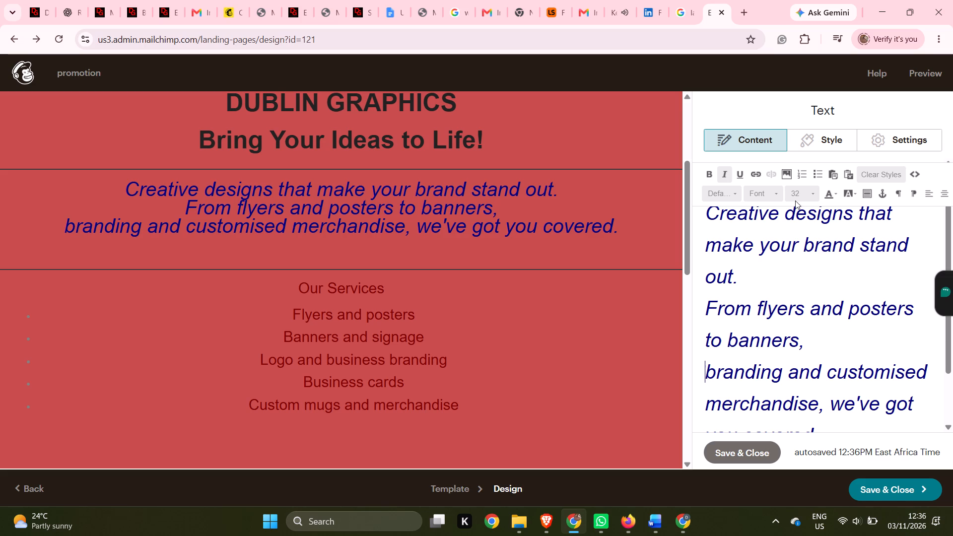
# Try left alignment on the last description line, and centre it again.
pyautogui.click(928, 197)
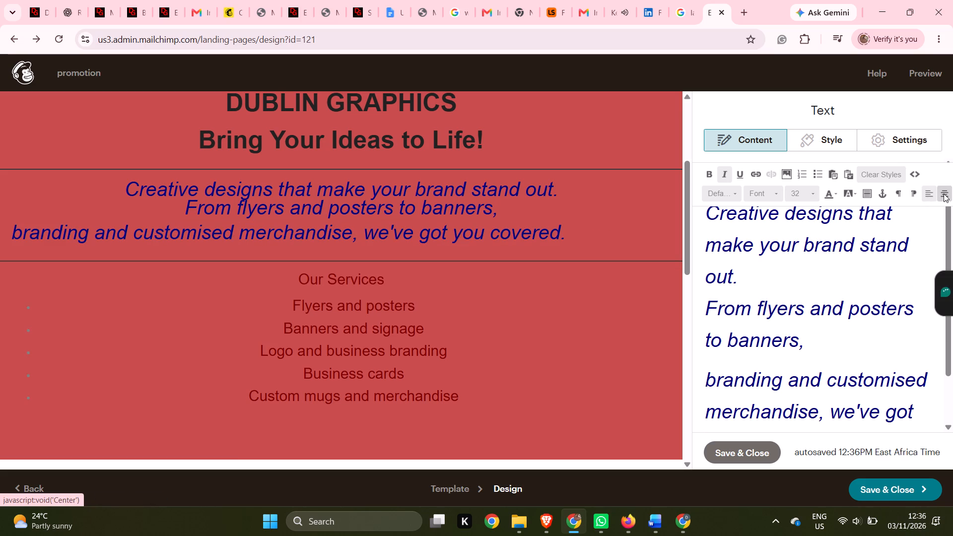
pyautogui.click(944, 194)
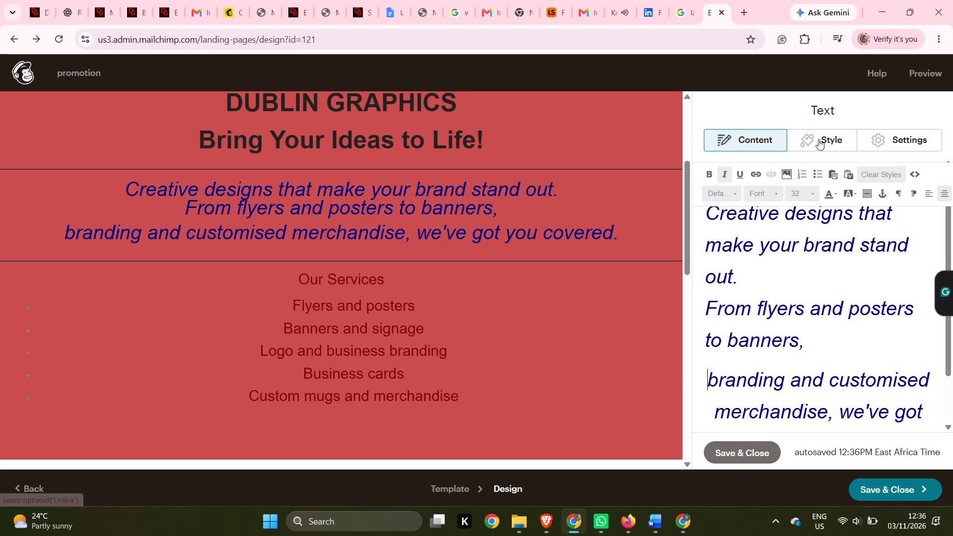
# Try 1 1/2 line spacing on the description text block, and settle on Double space as its line height.
pyautogui.click(835, 136)
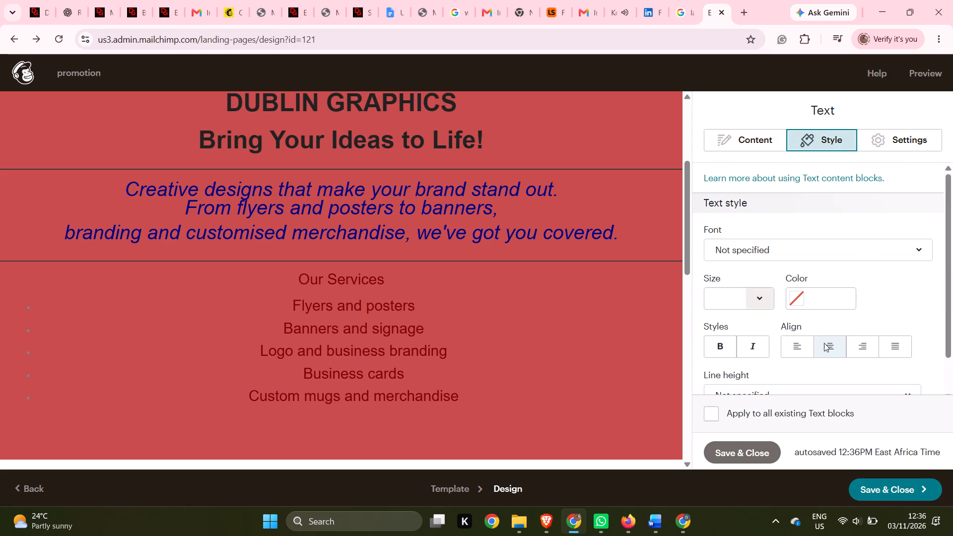
pyautogui.scroll(-1, 824, 343)
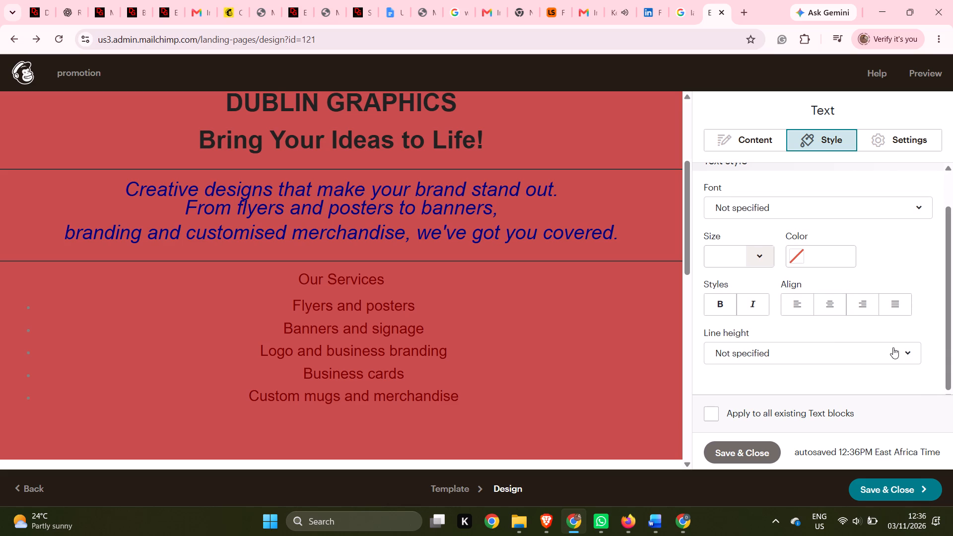
pyautogui.click(907, 351)
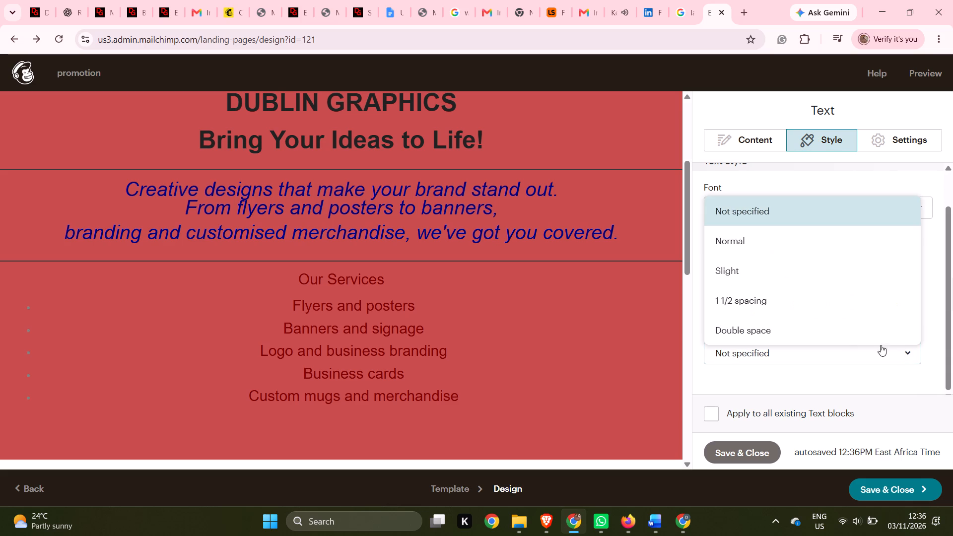
pyautogui.click(755, 311)
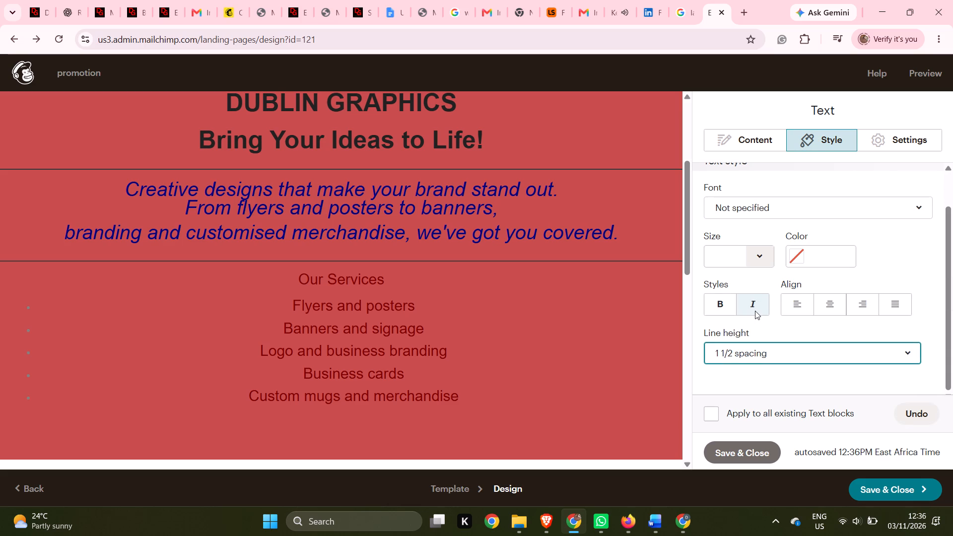
pyautogui.click(912, 350)
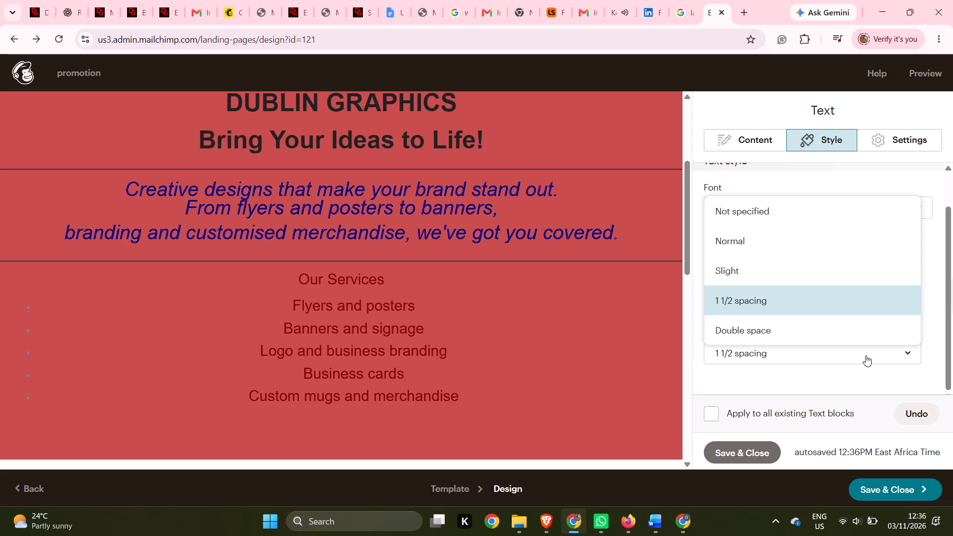
pyautogui.click(774, 337)
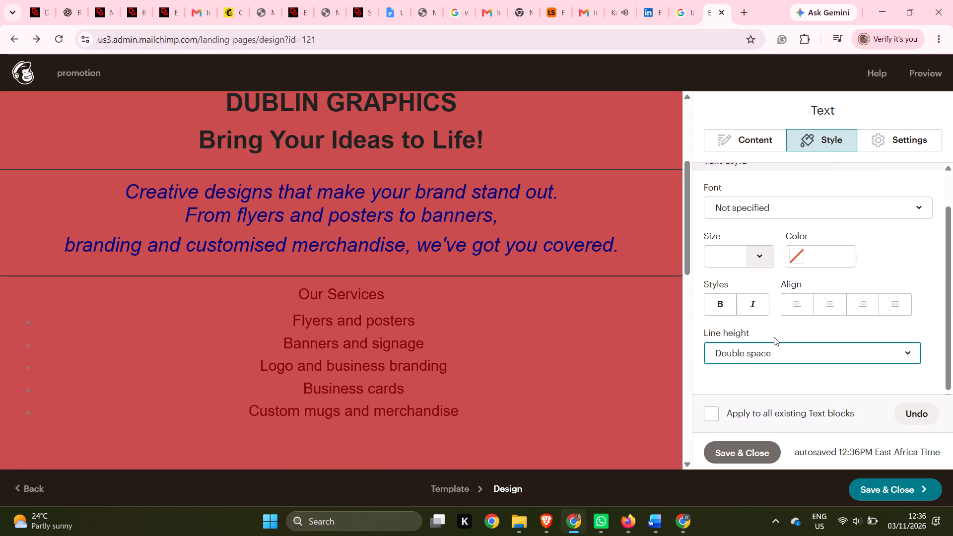
pyautogui.click(904, 354)
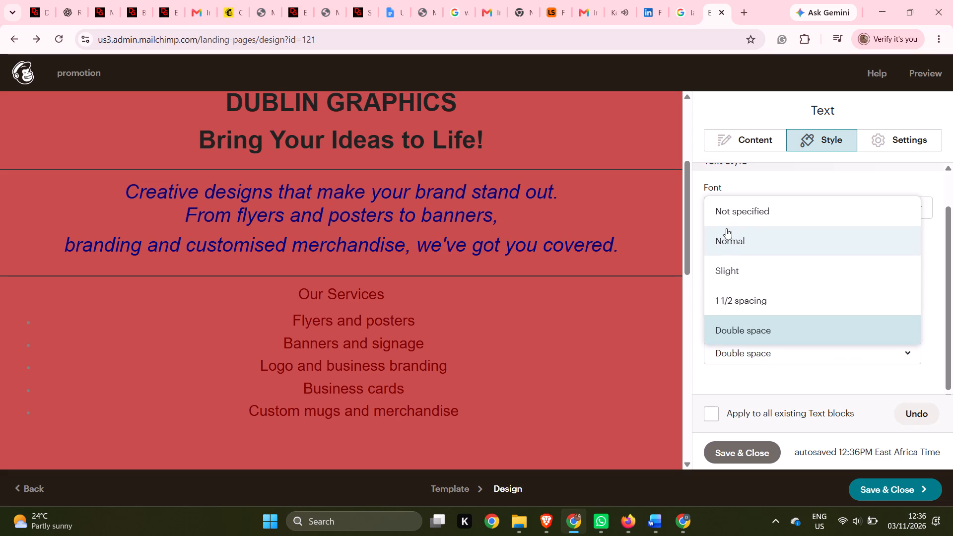
pyautogui.click(846, 183)
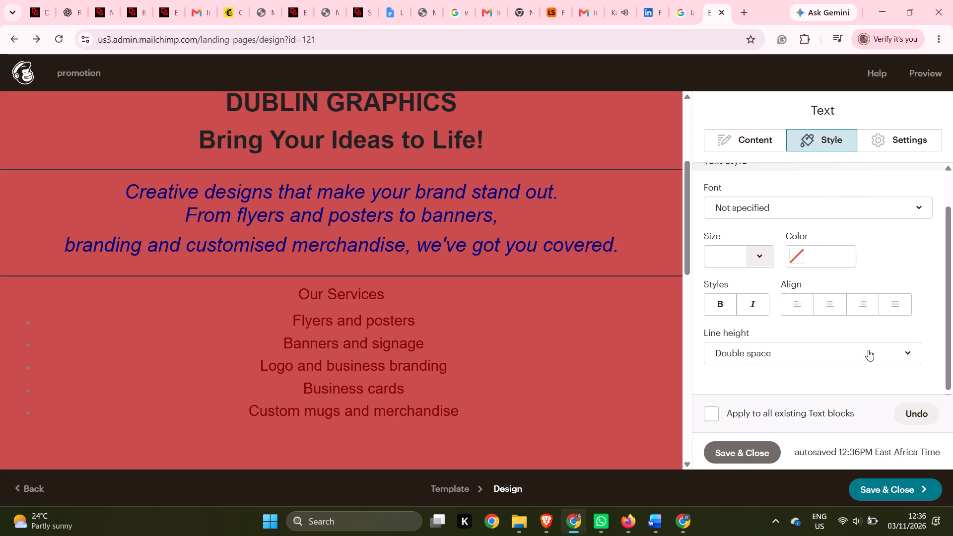
pyautogui.scroll(-2, 819, 376)
# Apply the description's text style to all existing Text blocks and save the block.
pyautogui.click(709, 413)
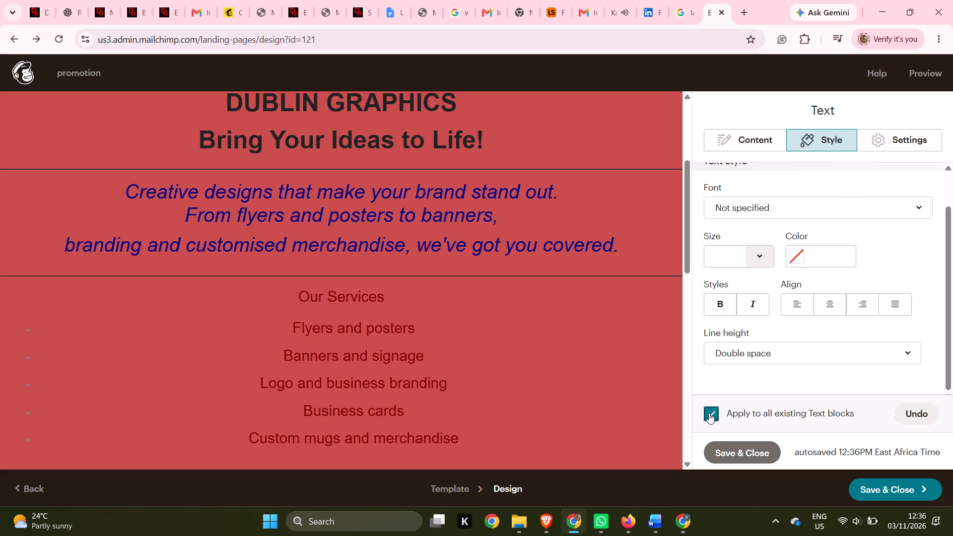
pyautogui.click(760, 453)
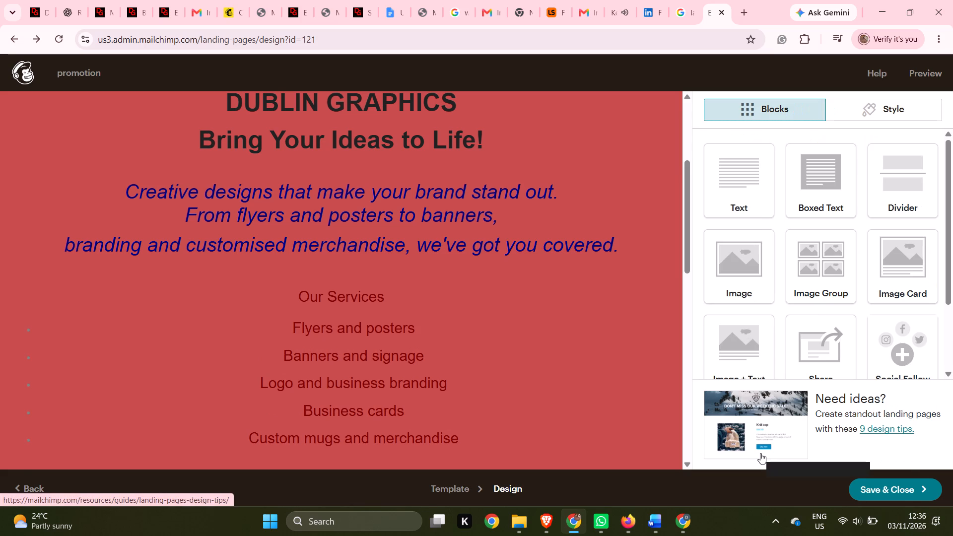
# Reduce the display size of the Dublin Graphics logo image above the headline to about 40%.
pyautogui.scroll(3, 631, 420)
pyautogui.scroll(-1, 631, 420)
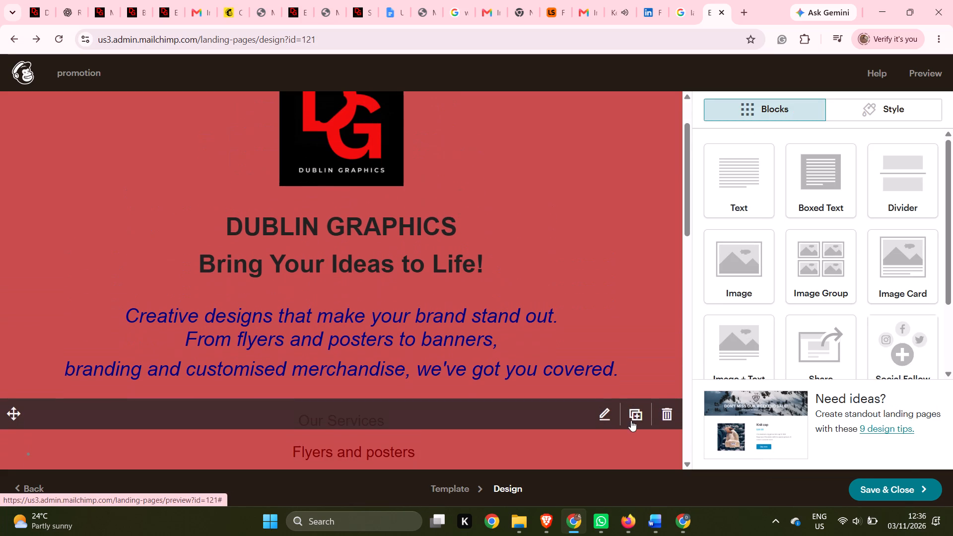
pyautogui.scroll(4, 631, 420)
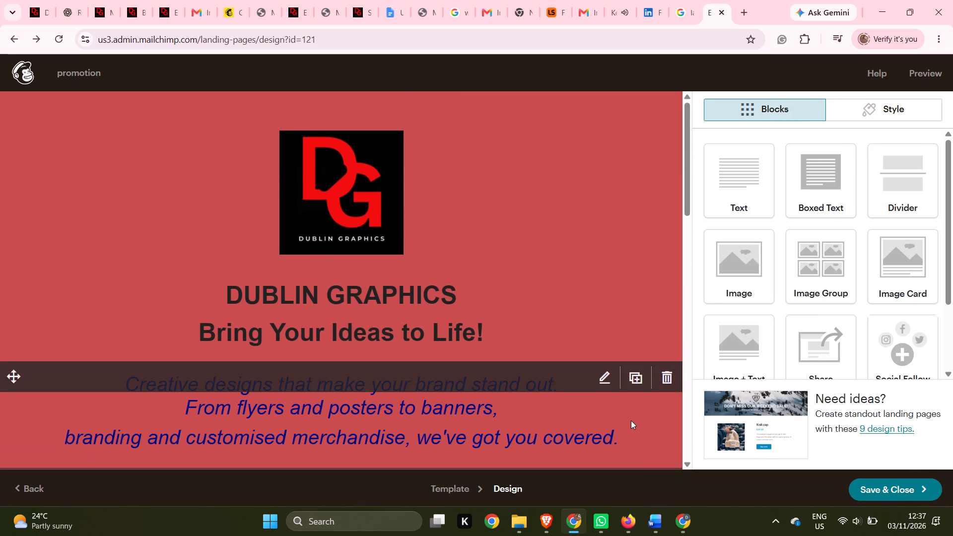
pyautogui.scroll(-1, 631, 420)
pyautogui.scroll(1, 631, 420)
pyautogui.click(363, 213)
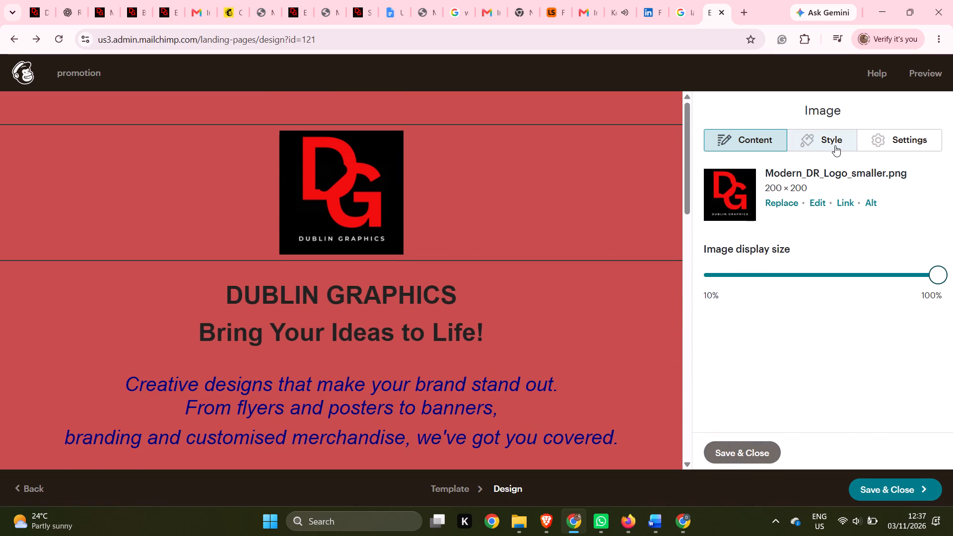
pyautogui.click(797, 265)
pyautogui.click(788, 276)
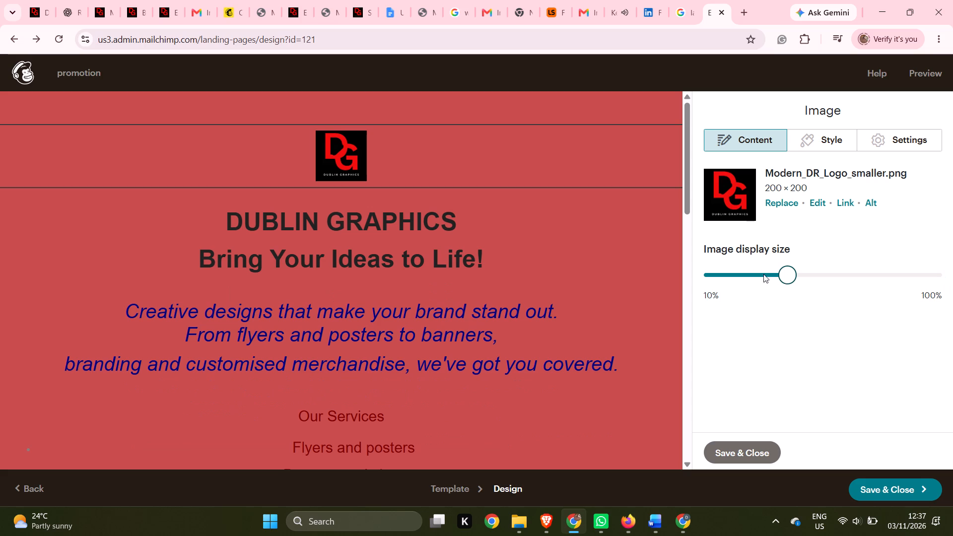
# Round the logo image's corners to about a quarter of the available range.
pyautogui.click(824, 140)
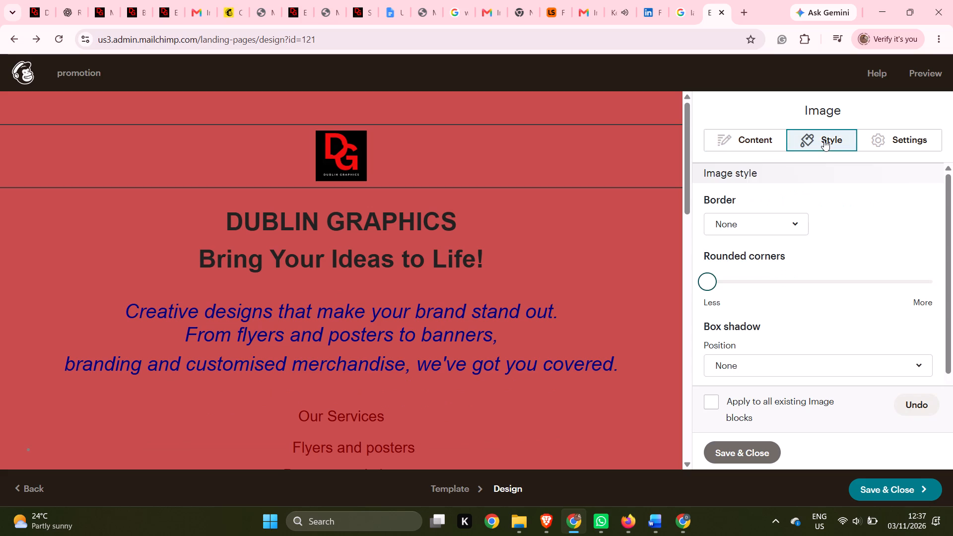
pyautogui.click(742, 275)
pyautogui.moveTo(730, 278); pyautogui.dragTo(767, 282)
pyautogui.click(767, 282)
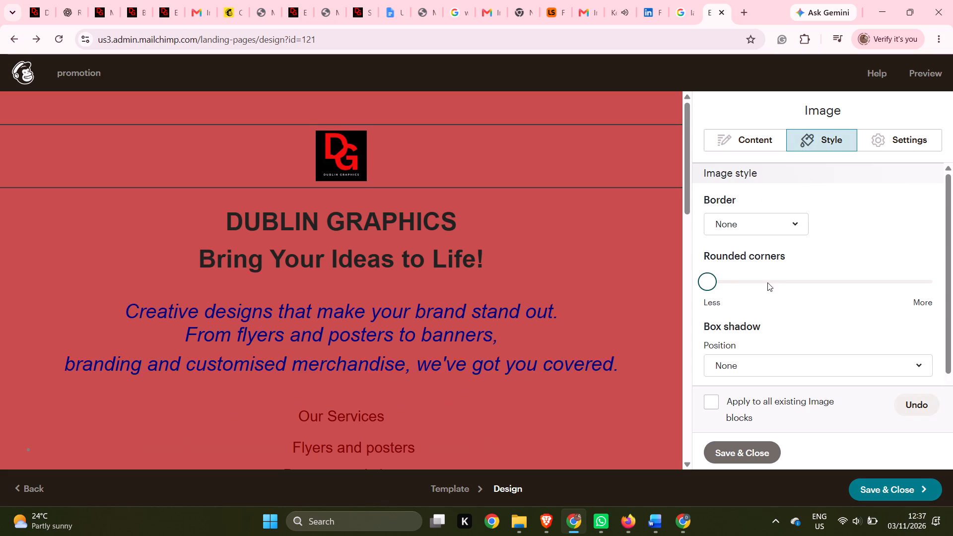
# Add a box shadow in the Top-Left position to the logo image and save the image block.
pyautogui.click(924, 362)
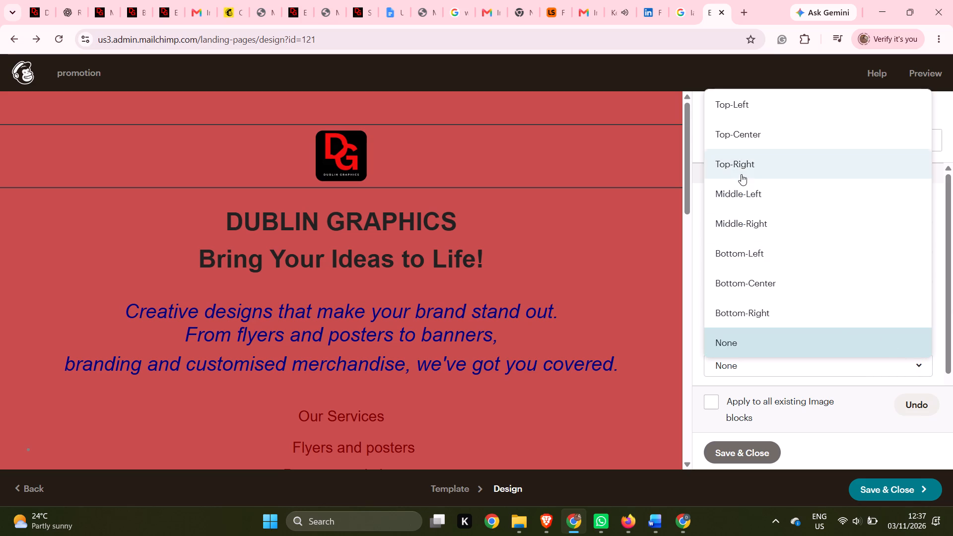
pyautogui.click(736, 102)
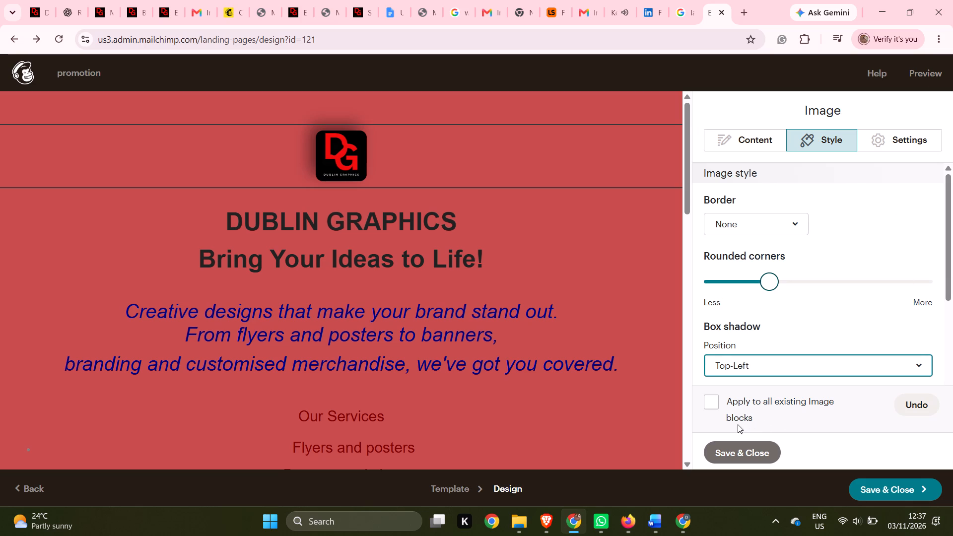
pyautogui.click(709, 406)
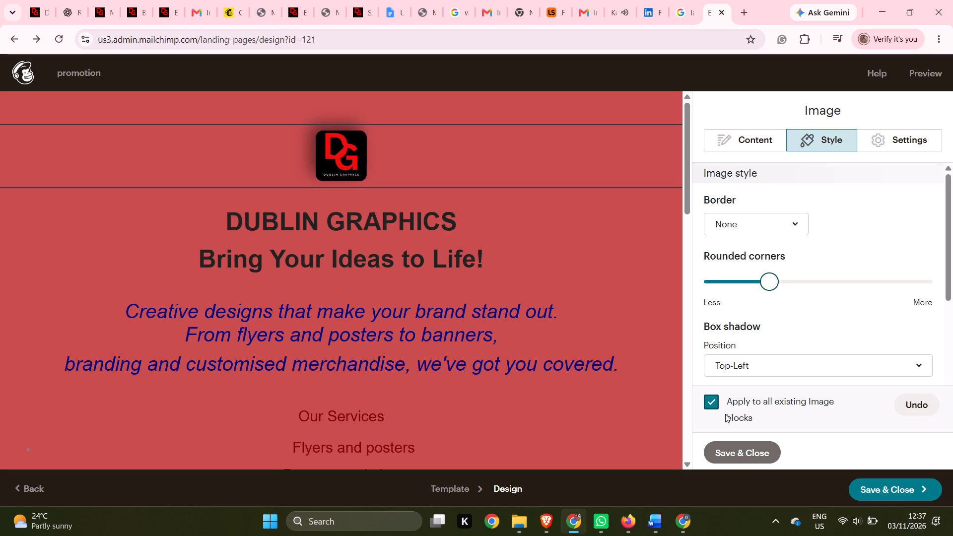
pyautogui.click(719, 401)
pyautogui.click(742, 447)
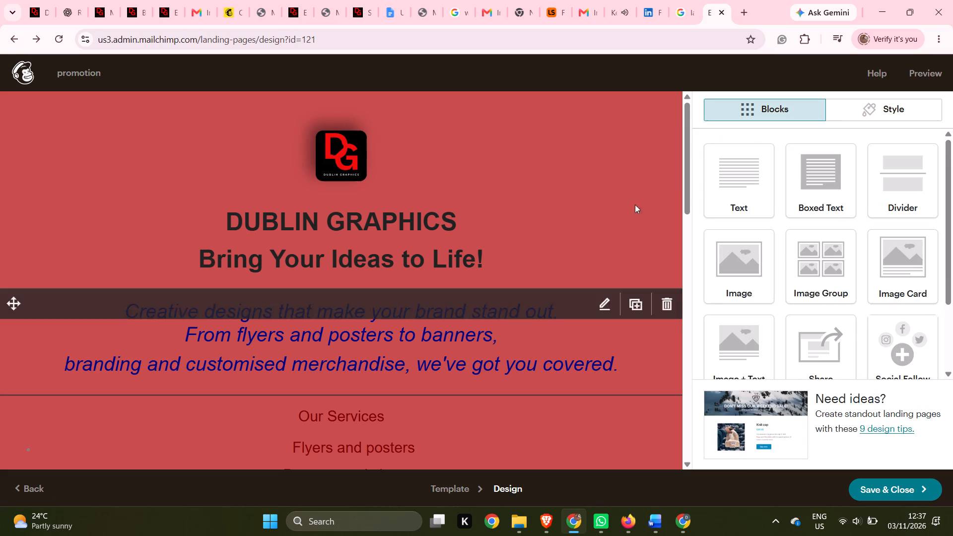
# Reopen the logo image's style, try the Bottom-Left and Bottom-Right box shadows, and settle on Middle-Right.
pyautogui.click(349, 157)
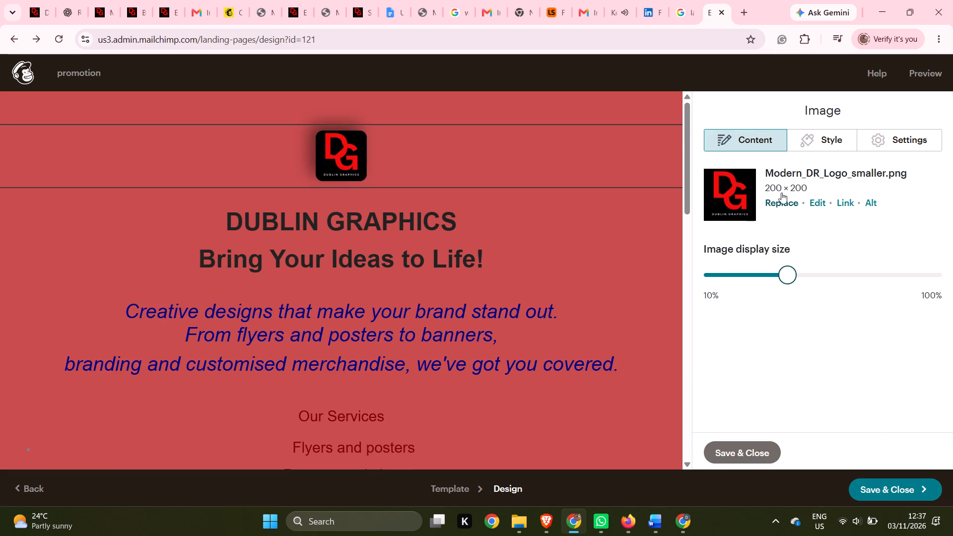
pyautogui.click(902, 138)
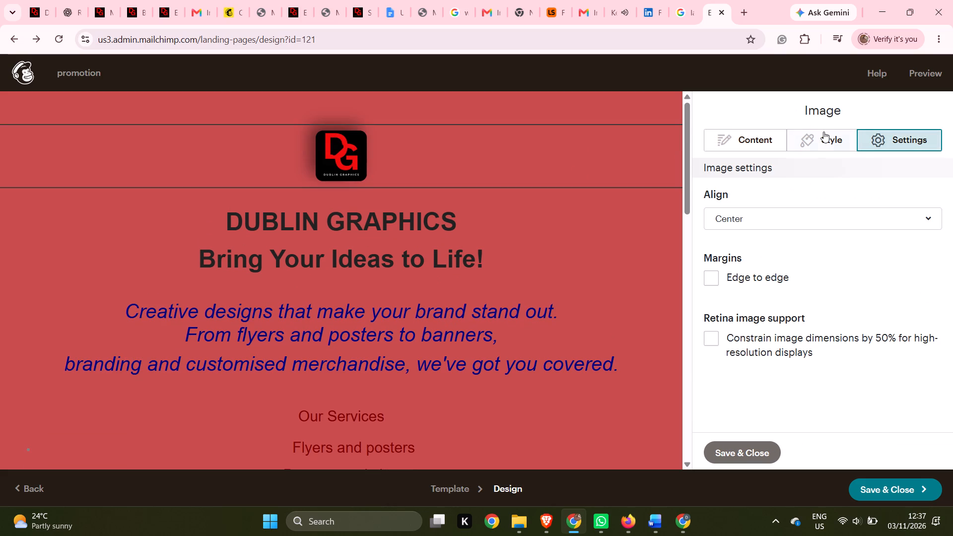
pyautogui.click(823, 132)
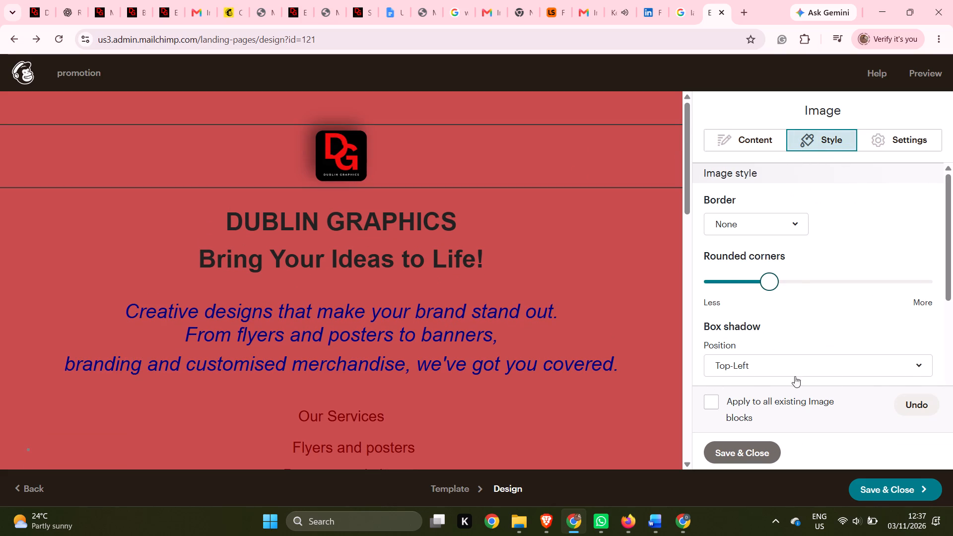
pyautogui.click(924, 364)
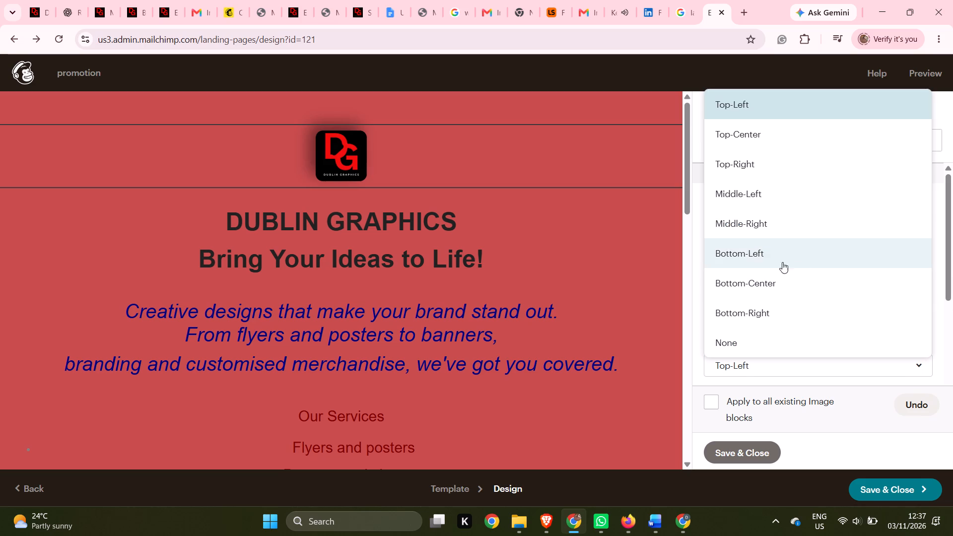
pyautogui.click(777, 261)
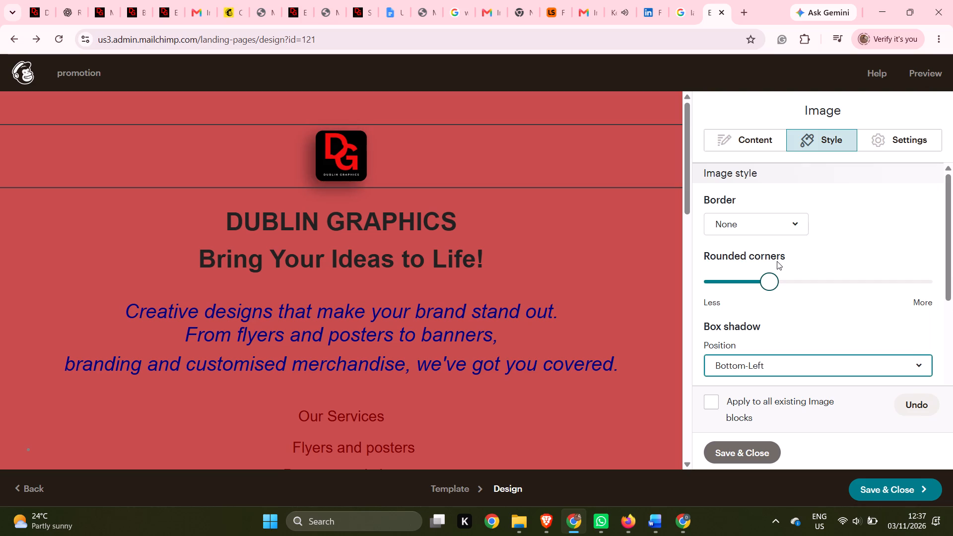
pyautogui.click(917, 364)
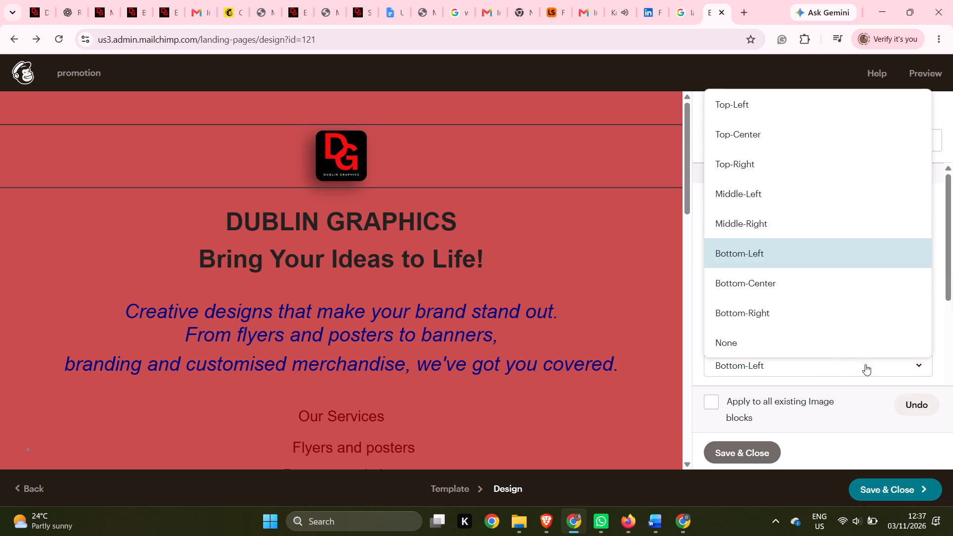
pyautogui.click(745, 317)
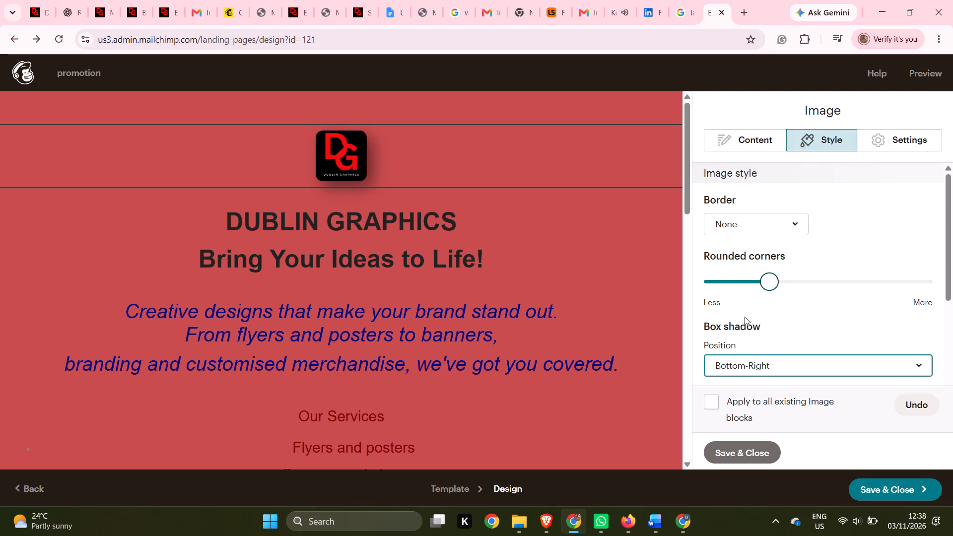
pyautogui.click(922, 364)
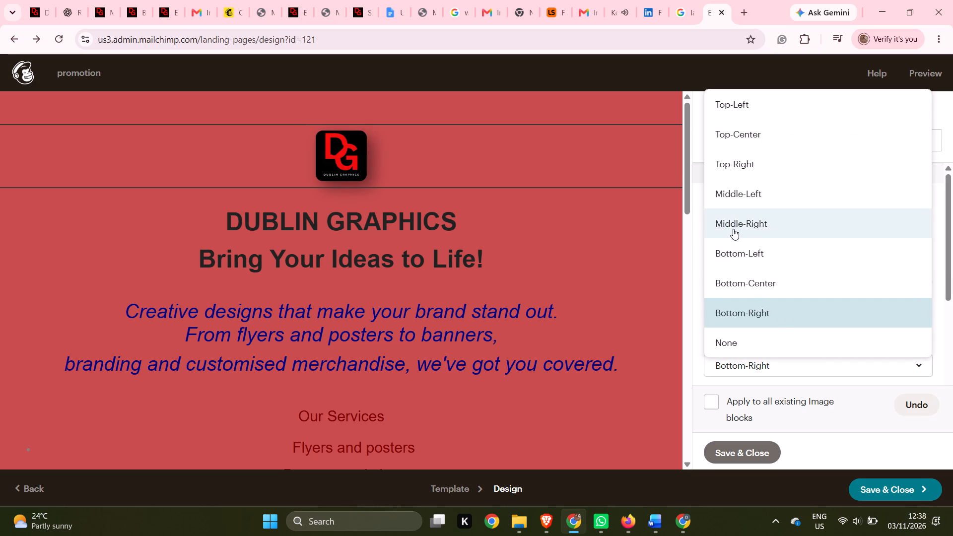
pyautogui.click(733, 229)
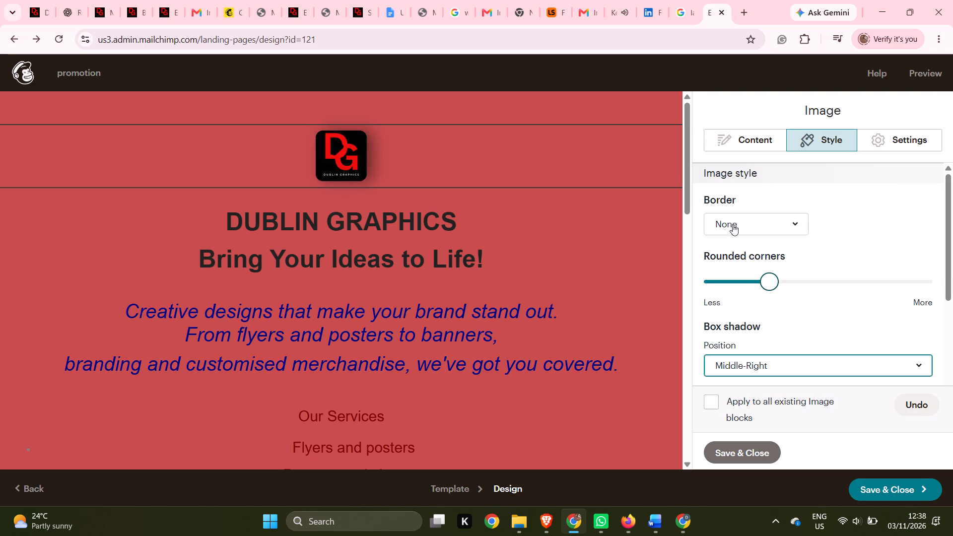
# Add a Dashed border to the logo image.
pyautogui.click(792, 223)
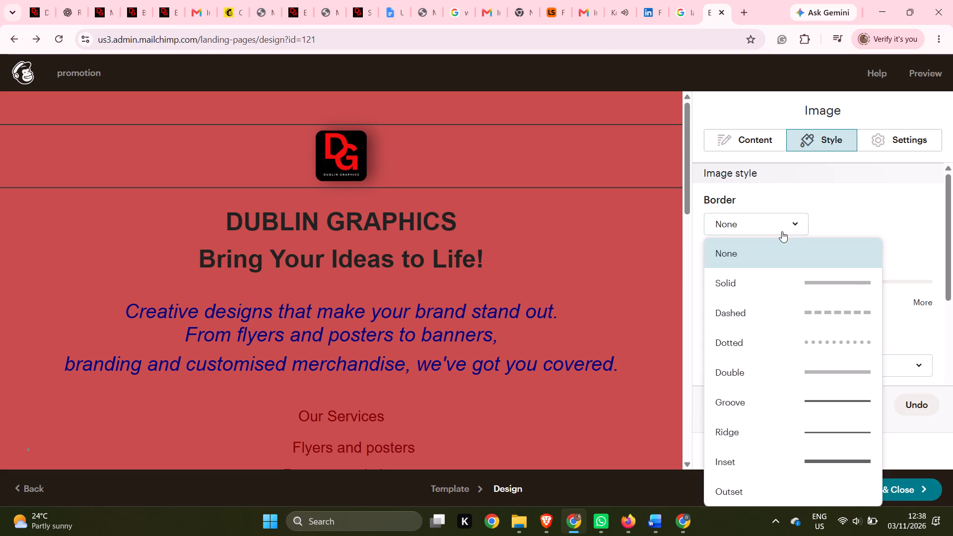
pyautogui.click(766, 309)
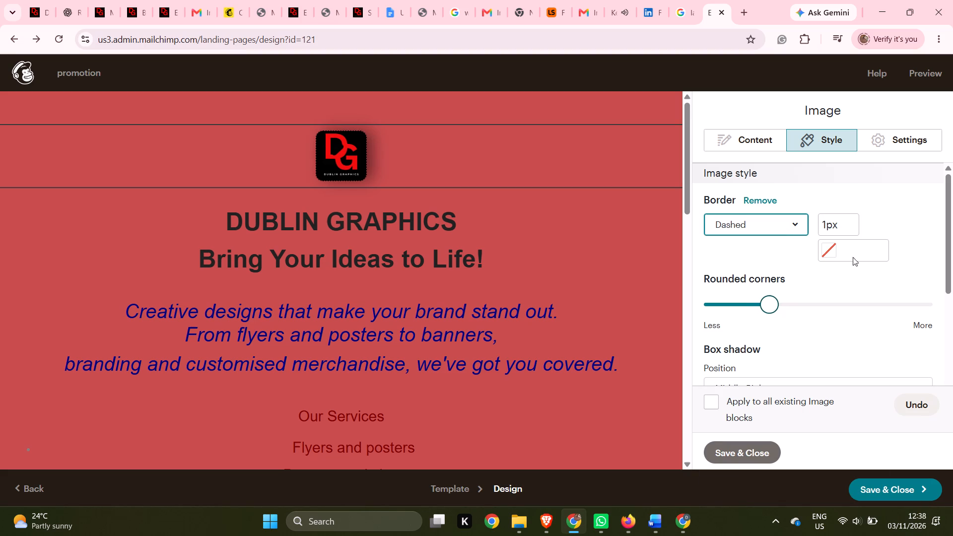
# Set the Transparency slider of the logo's box shadow to its maximum.
pyautogui.scroll(-2, 913, 333)
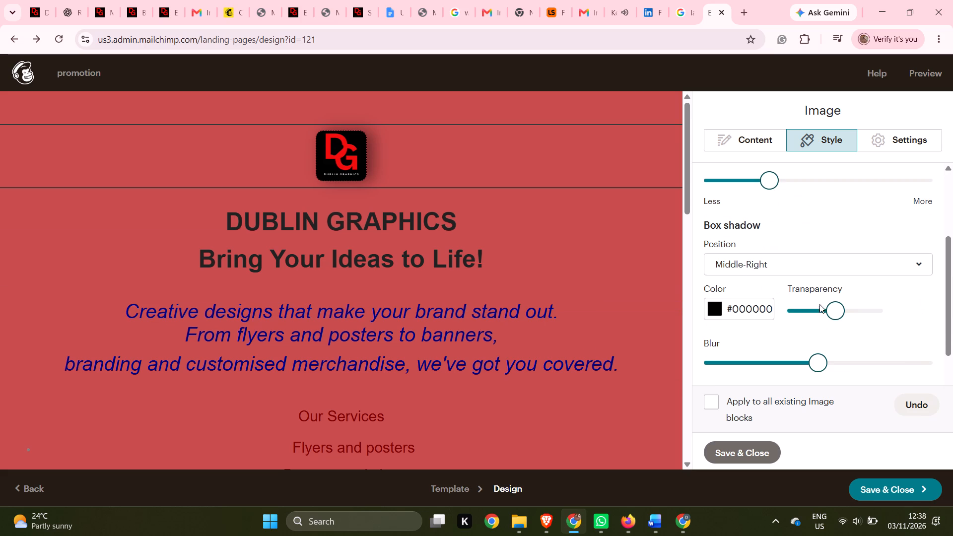
pyautogui.moveTo(843, 304); pyautogui.dragTo(832, 314)
pyautogui.moveTo(832, 314); pyautogui.dragTo(896, 310)
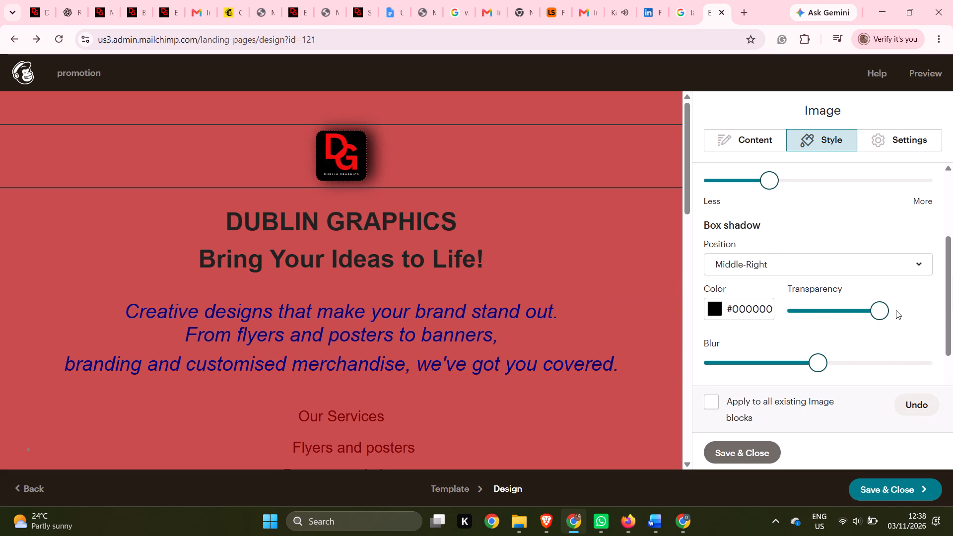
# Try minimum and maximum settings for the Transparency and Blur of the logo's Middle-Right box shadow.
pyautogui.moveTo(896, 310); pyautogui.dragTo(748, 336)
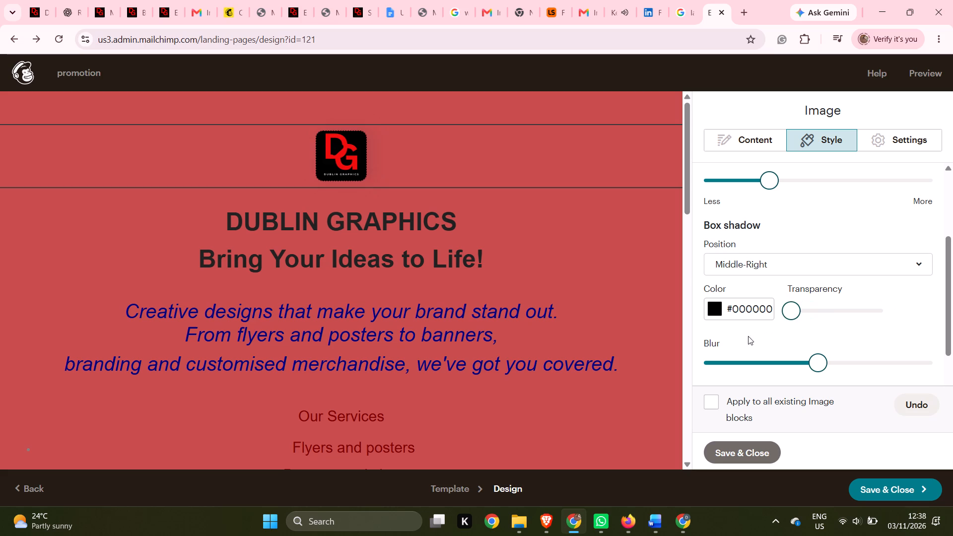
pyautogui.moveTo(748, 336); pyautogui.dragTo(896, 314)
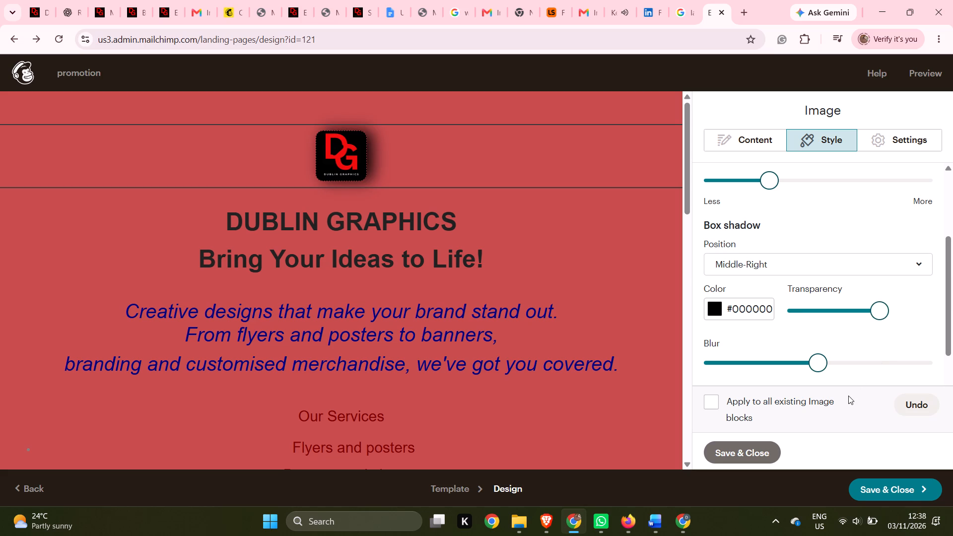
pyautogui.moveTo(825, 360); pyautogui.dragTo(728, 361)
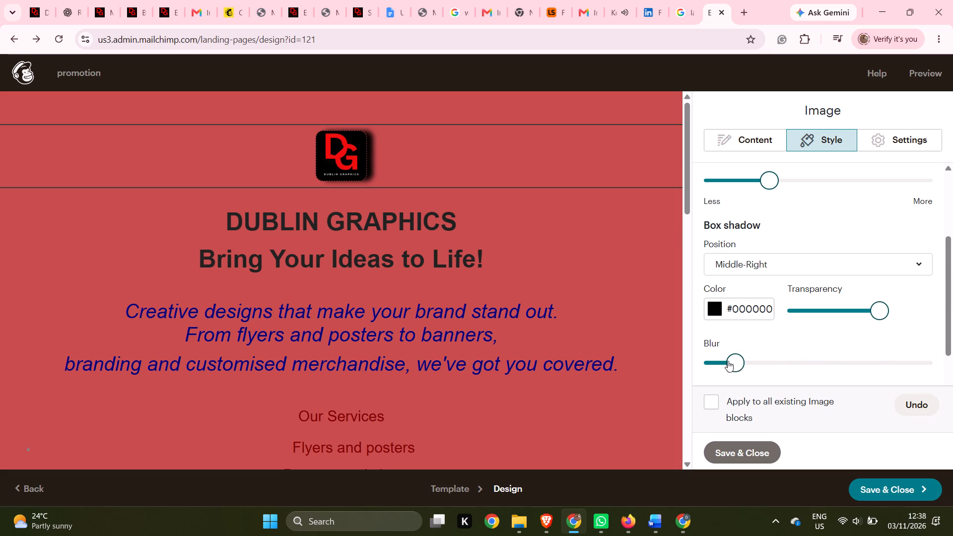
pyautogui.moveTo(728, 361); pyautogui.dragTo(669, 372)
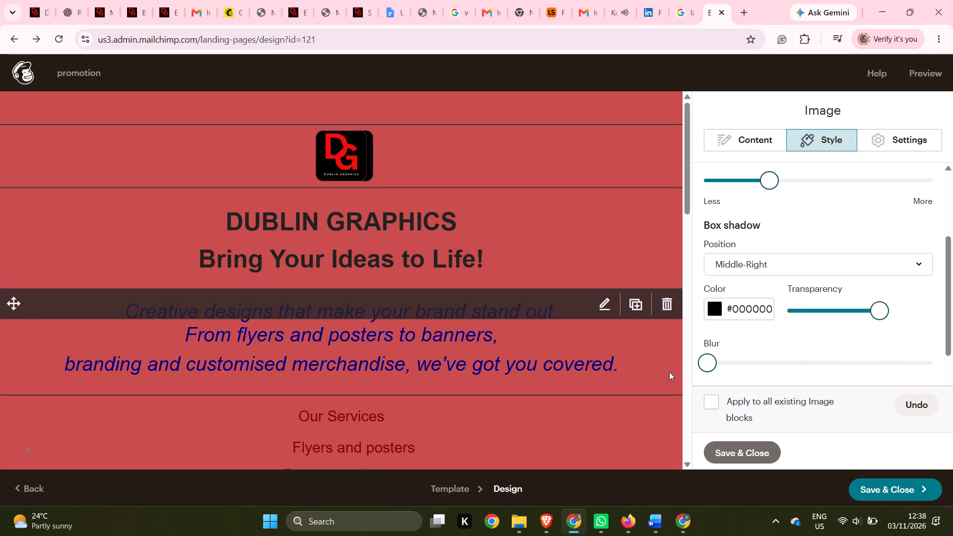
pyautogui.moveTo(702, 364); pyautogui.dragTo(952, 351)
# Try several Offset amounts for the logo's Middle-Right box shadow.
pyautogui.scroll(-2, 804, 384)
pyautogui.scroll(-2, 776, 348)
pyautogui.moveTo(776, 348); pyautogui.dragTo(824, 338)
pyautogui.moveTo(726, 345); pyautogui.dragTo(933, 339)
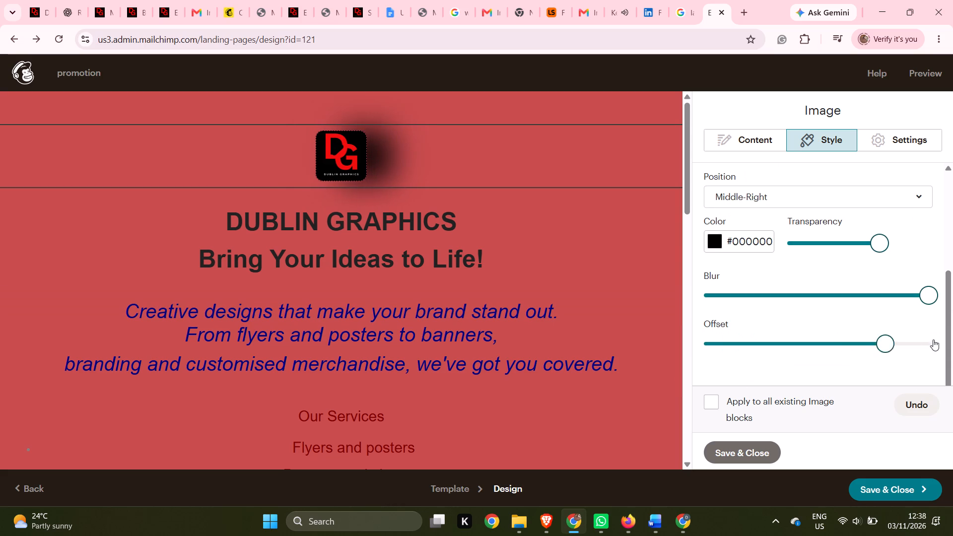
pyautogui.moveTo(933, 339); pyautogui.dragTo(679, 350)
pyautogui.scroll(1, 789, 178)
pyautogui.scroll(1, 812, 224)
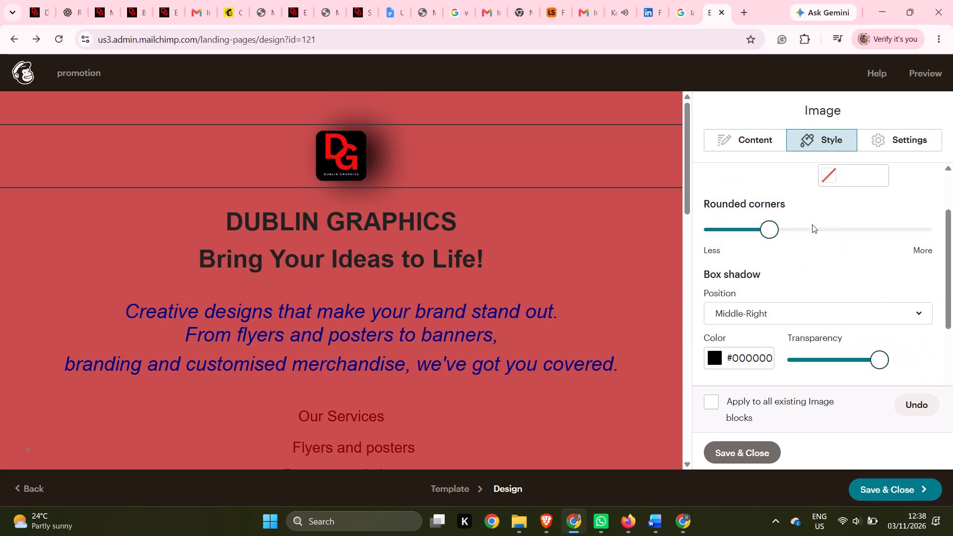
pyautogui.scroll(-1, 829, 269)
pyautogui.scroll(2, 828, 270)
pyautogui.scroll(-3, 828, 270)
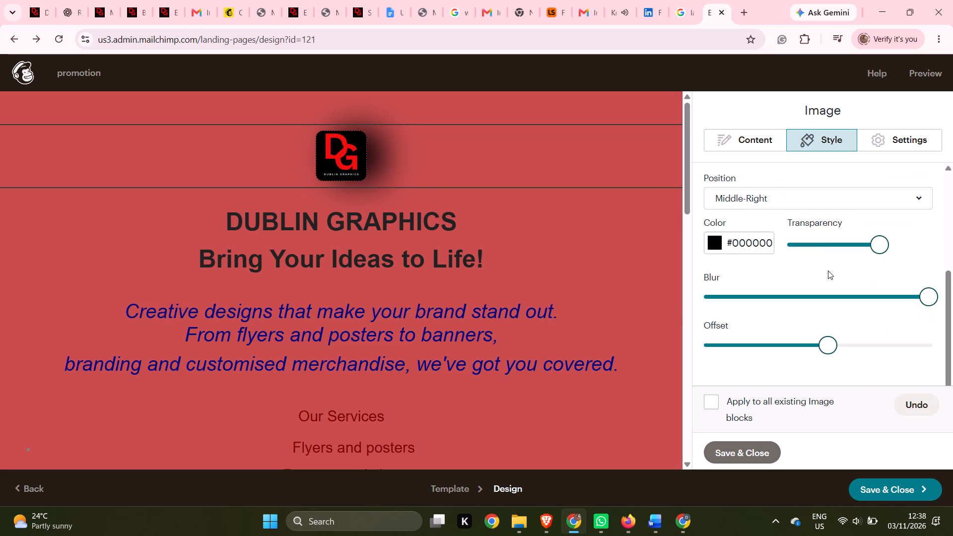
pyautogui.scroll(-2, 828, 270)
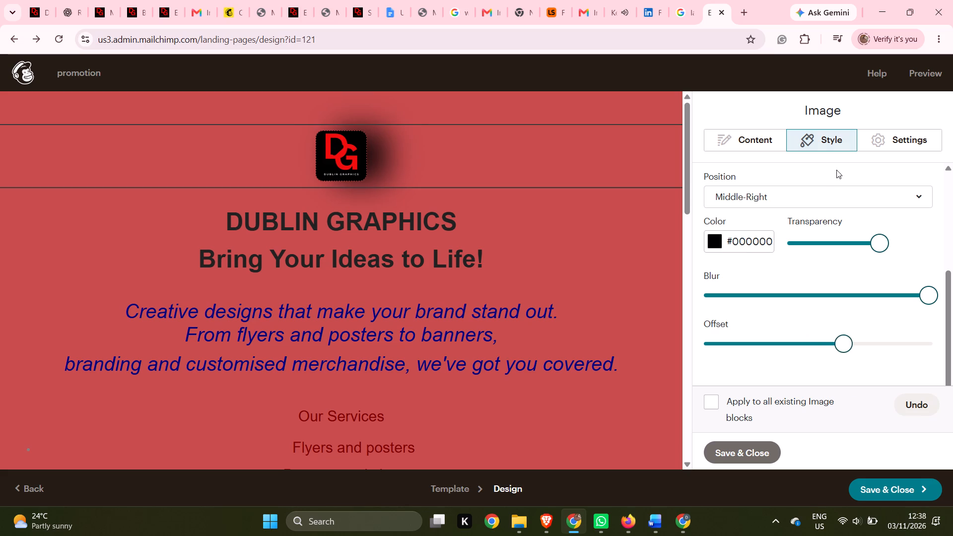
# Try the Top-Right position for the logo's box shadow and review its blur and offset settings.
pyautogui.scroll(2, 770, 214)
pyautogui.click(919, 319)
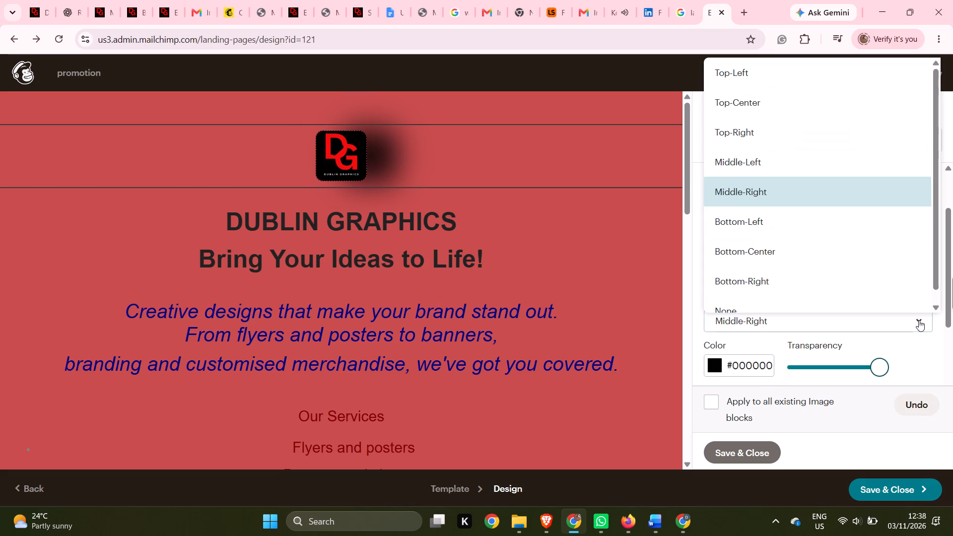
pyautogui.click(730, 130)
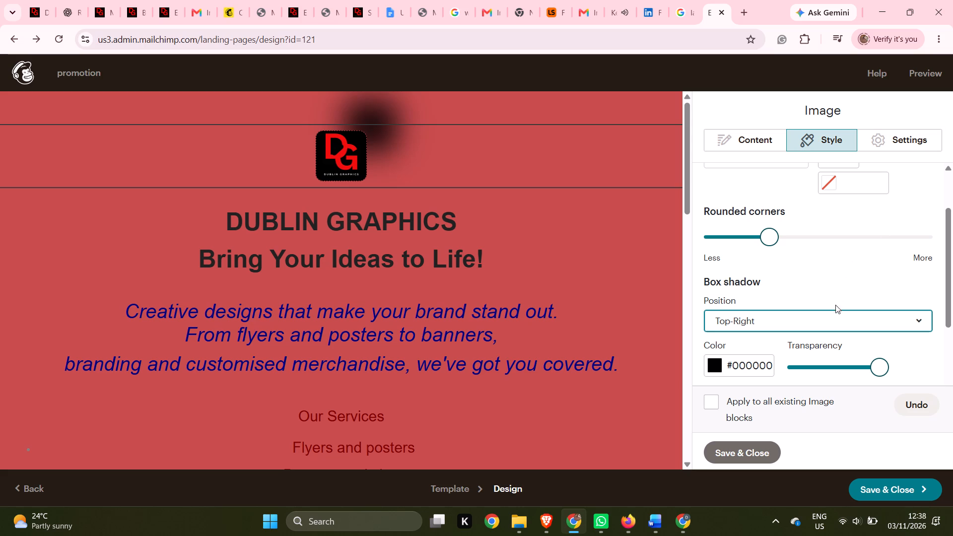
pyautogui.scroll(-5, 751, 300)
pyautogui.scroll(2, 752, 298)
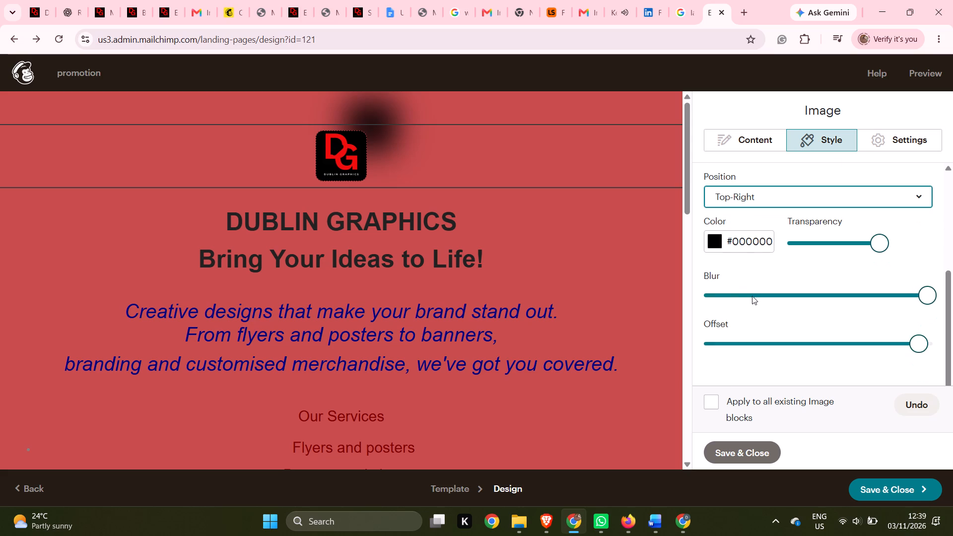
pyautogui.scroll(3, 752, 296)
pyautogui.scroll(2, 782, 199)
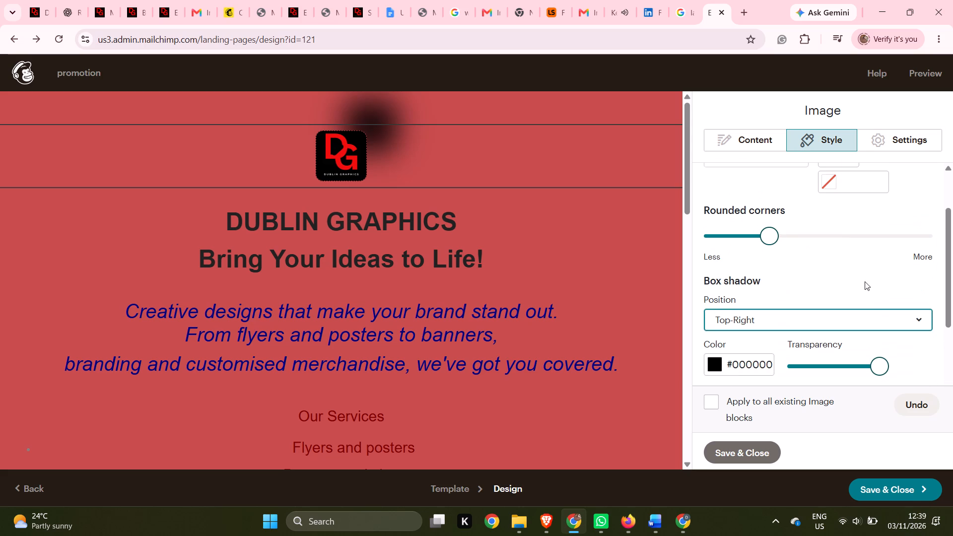
# Set the logo's box shadow position to None and save the image block.
pyautogui.click(923, 317)
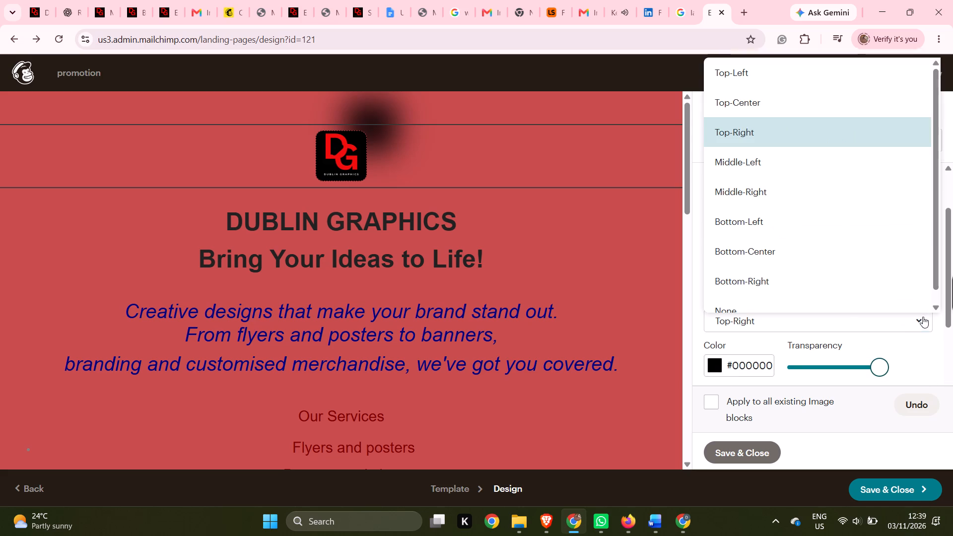
pyautogui.click(761, 308)
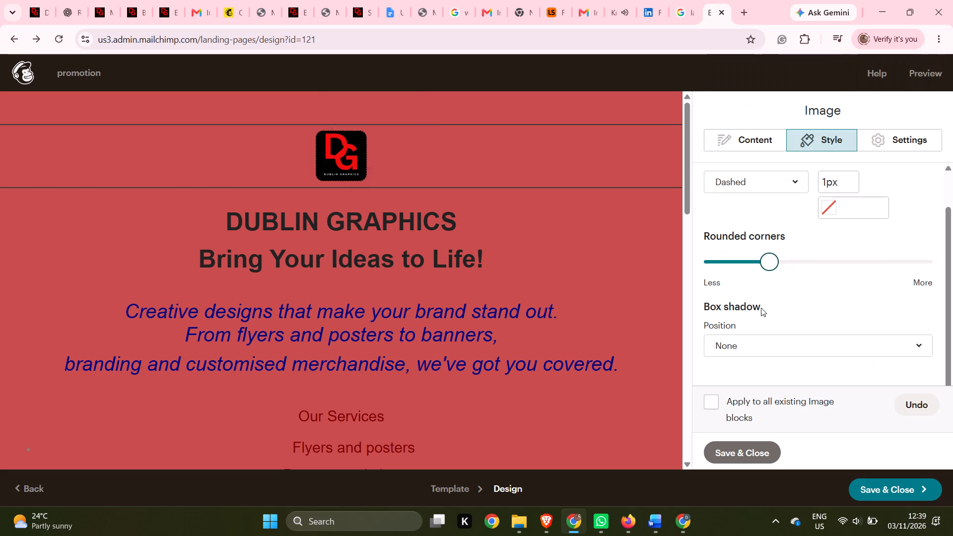
pyautogui.scroll(2, 812, 303)
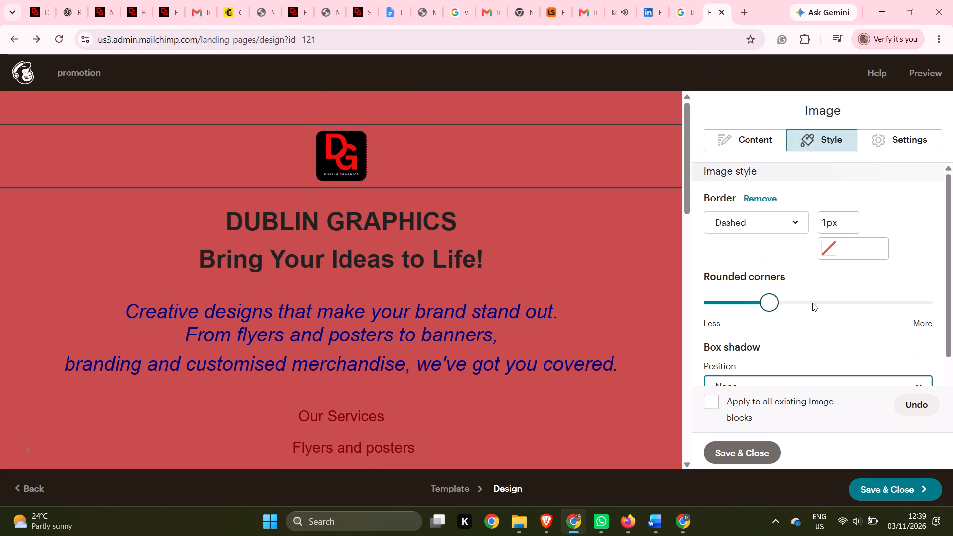
pyautogui.scroll(2, 812, 303)
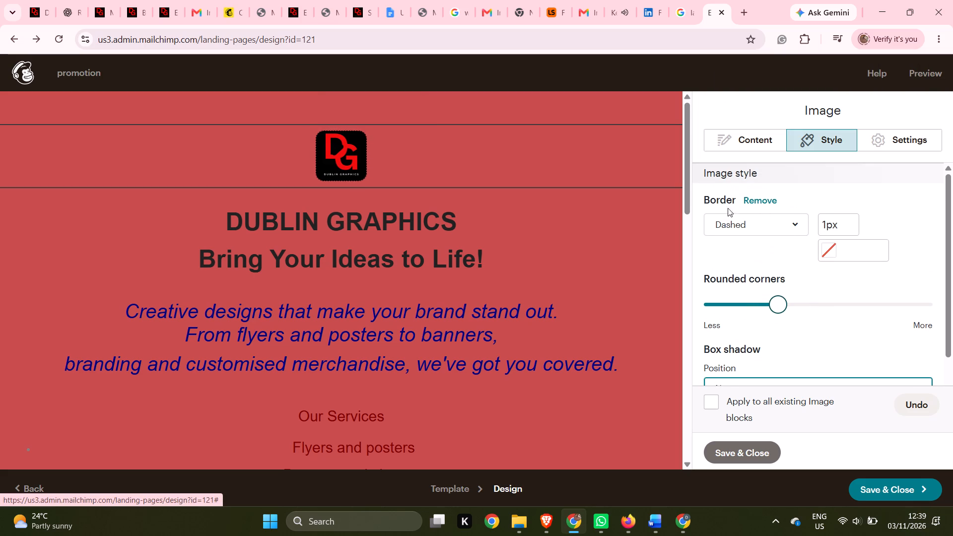
pyautogui.click(749, 132)
pyautogui.scroll(-1, 826, 242)
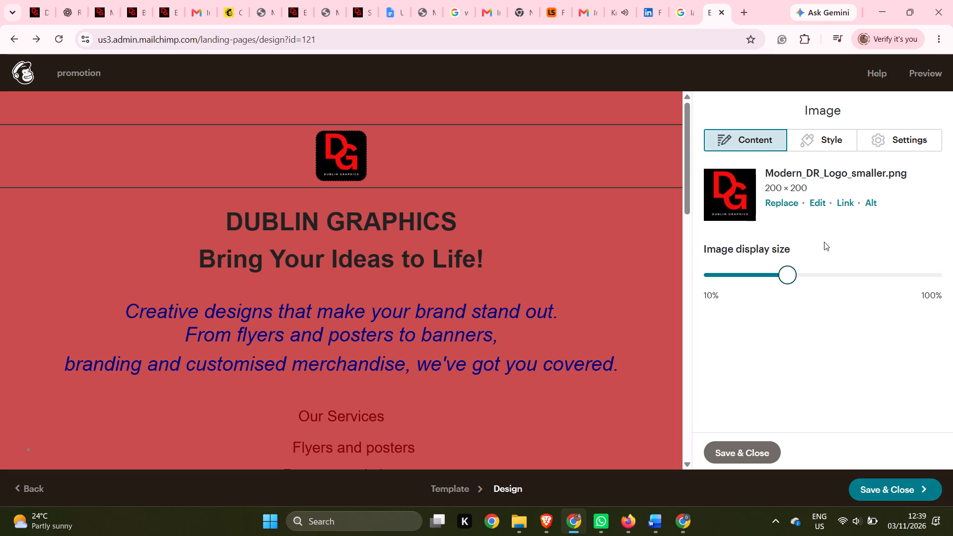
pyautogui.scroll(-2, 824, 242)
pyautogui.click(762, 449)
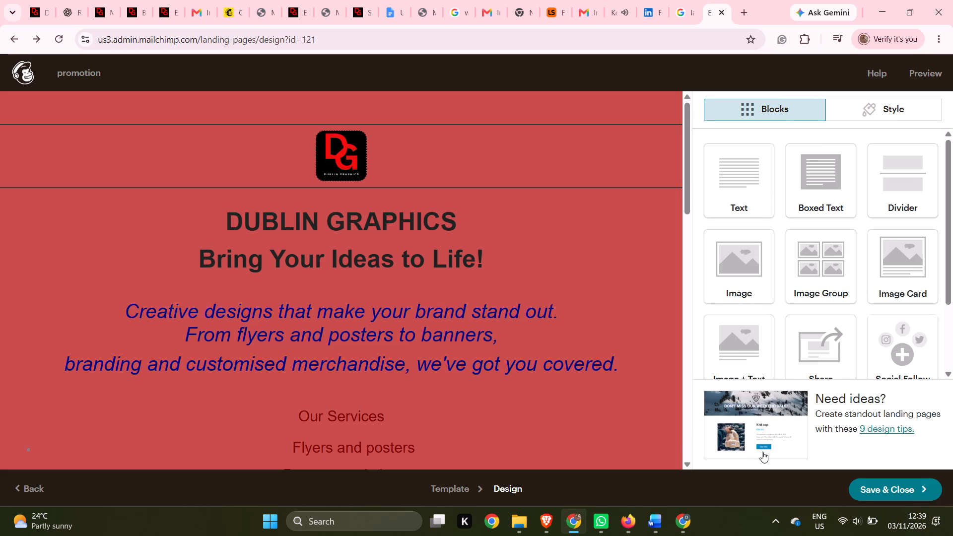
# Open the two-column Image + Text placeholder block below the services list for editing.
pyautogui.click(755, 270)
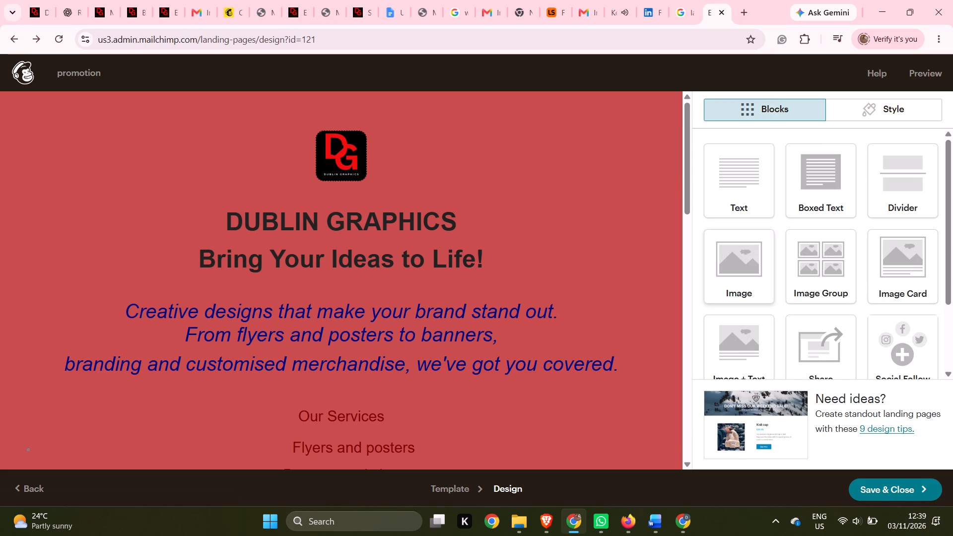
pyautogui.scroll(-1, 602, 222)
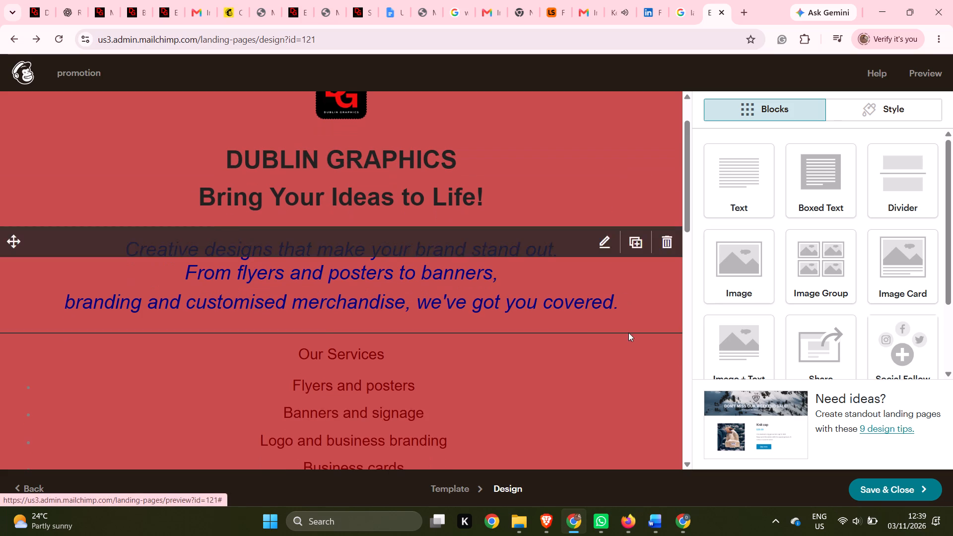
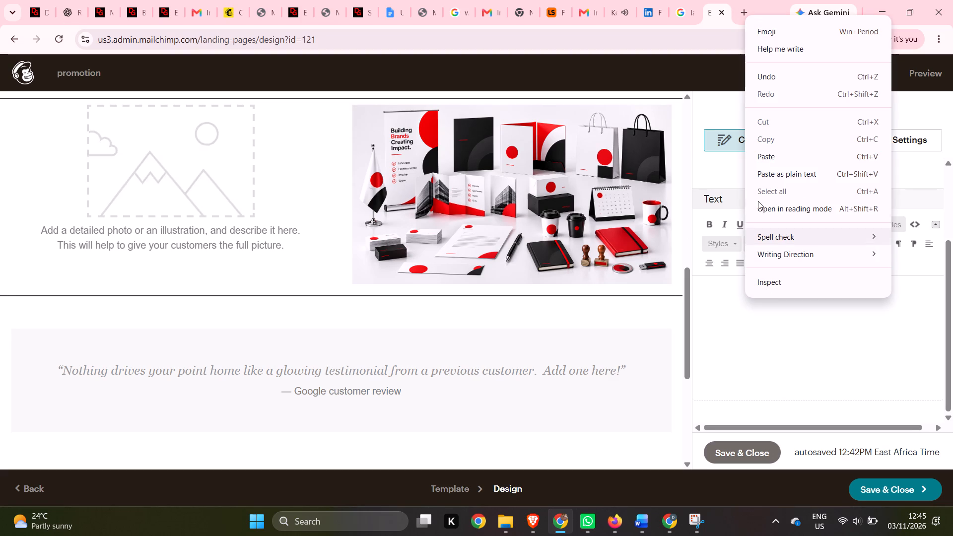
pyautogui.click(769, 160)
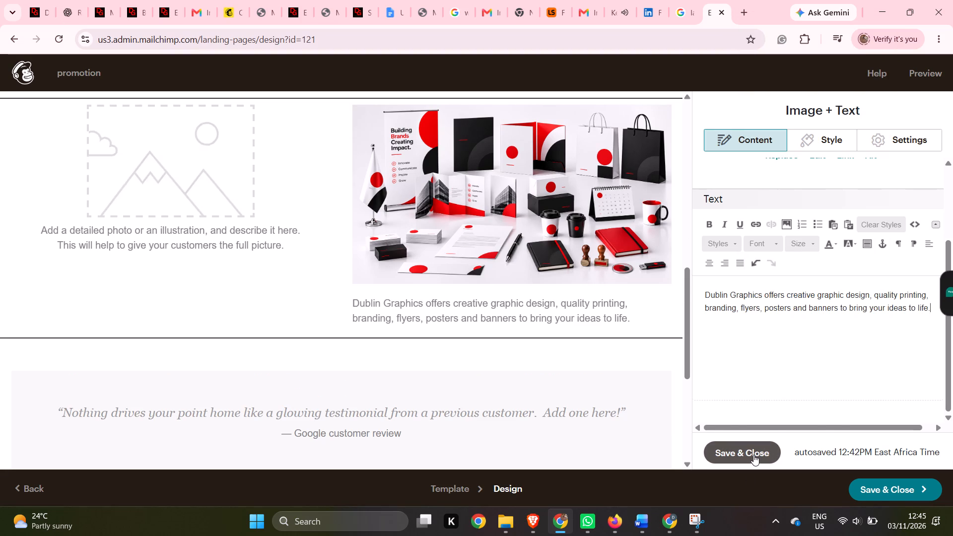
pyautogui.click(753, 455)
# Reopen the Image + Text block for editing and open the content studio to replace column 1's placeholder image.
pyautogui.scroll(3, 410, 316)
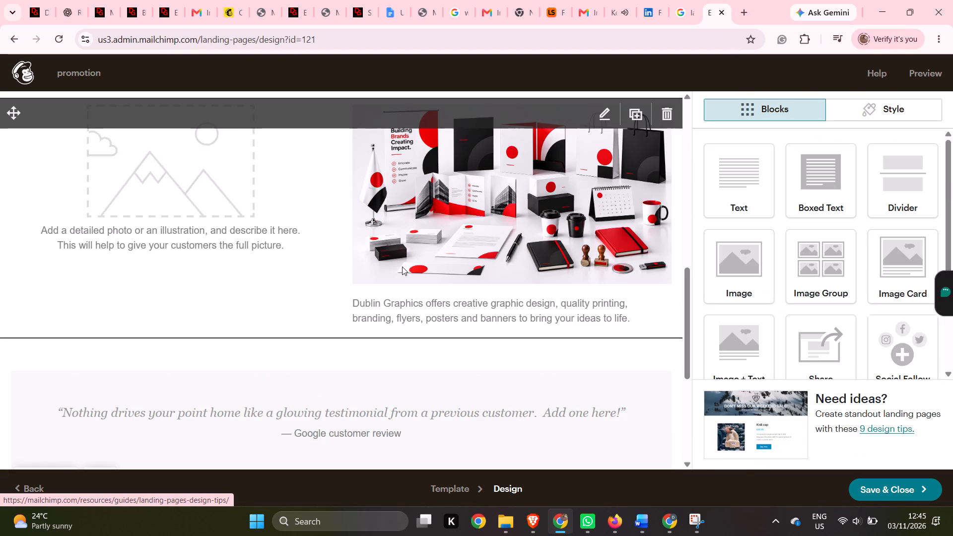
pyautogui.scroll(-2, 415, 317)
pyautogui.click(228, 256)
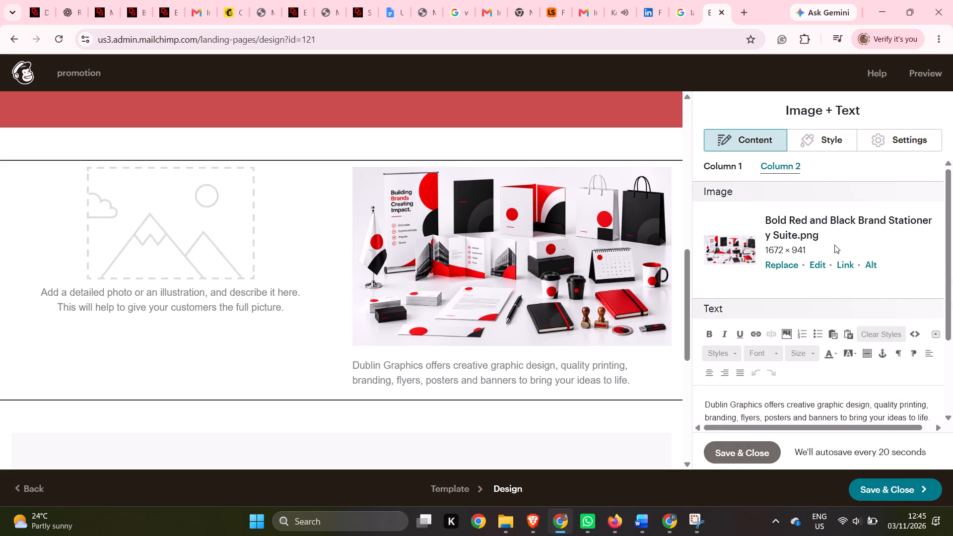
pyautogui.click(730, 167)
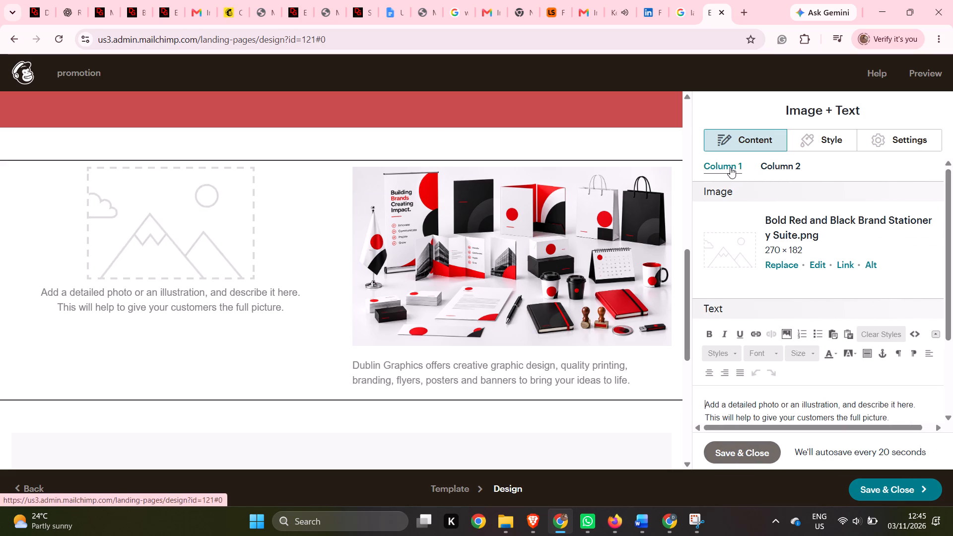
pyautogui.click(779, 264)
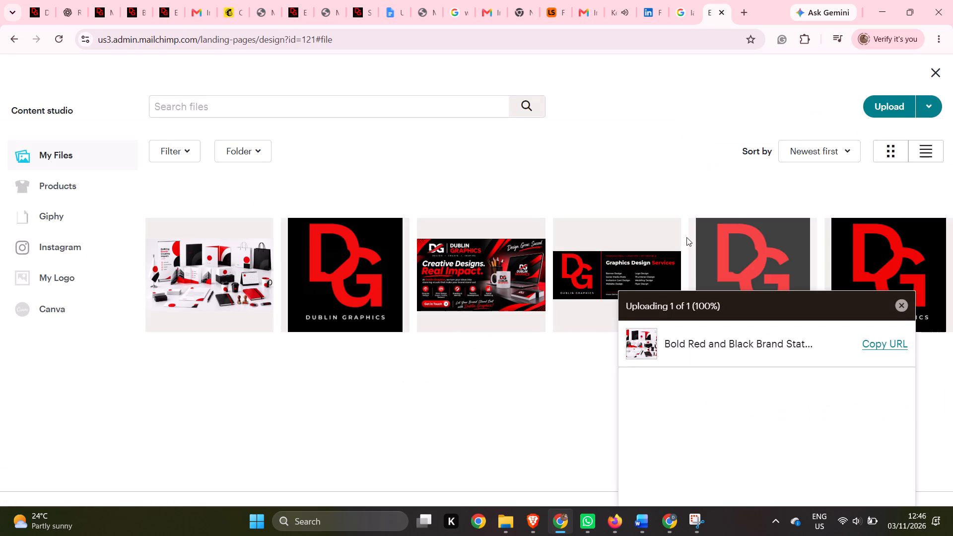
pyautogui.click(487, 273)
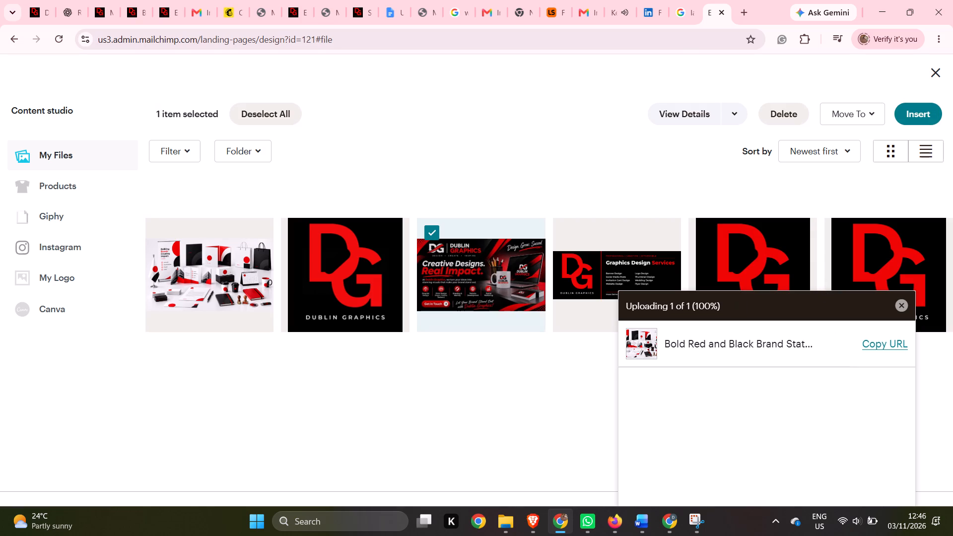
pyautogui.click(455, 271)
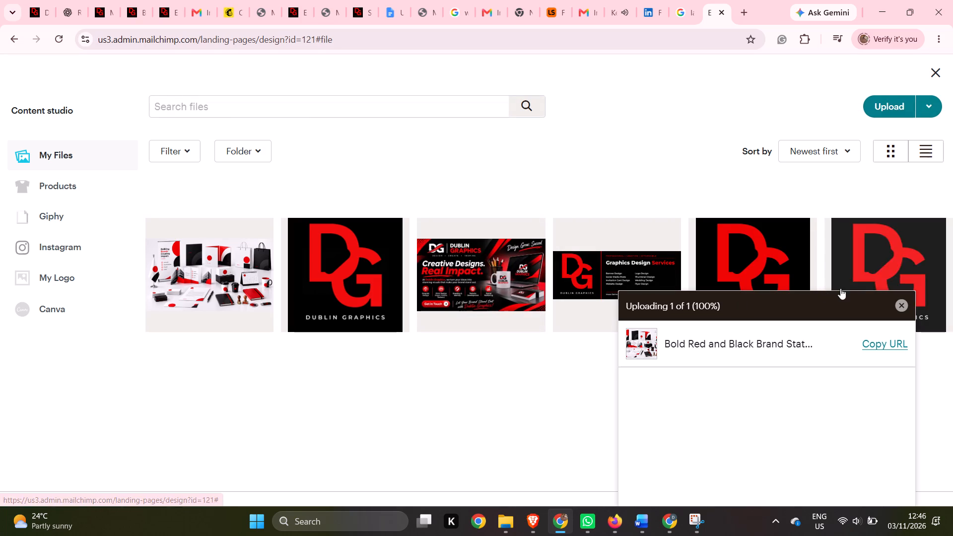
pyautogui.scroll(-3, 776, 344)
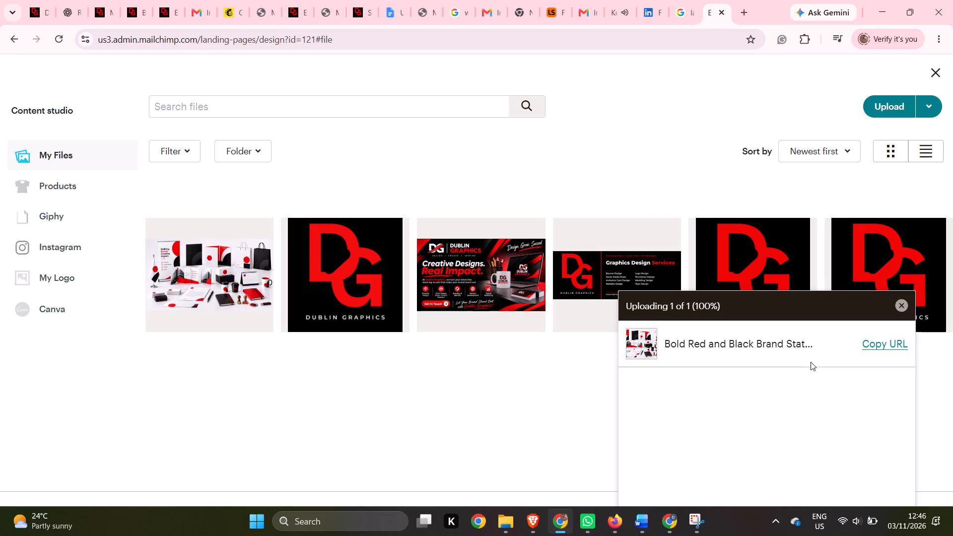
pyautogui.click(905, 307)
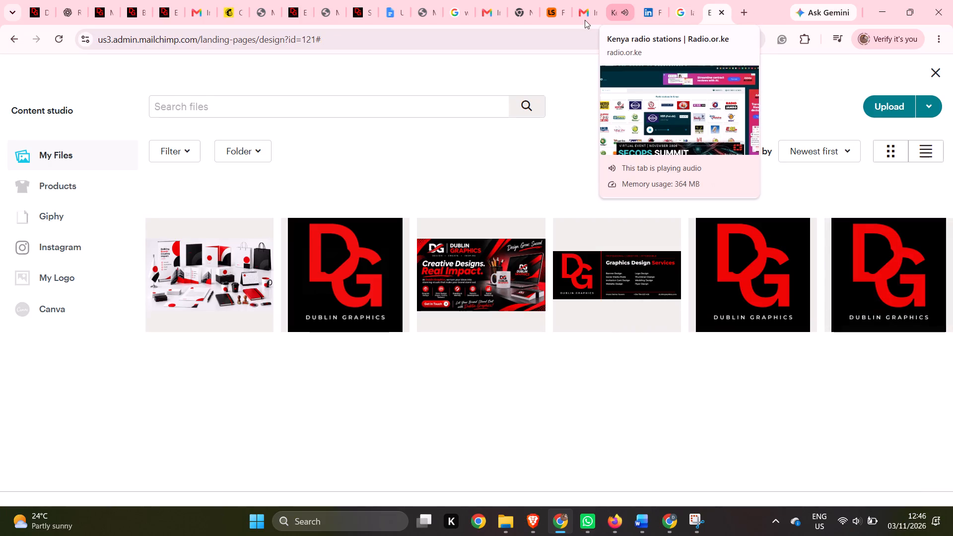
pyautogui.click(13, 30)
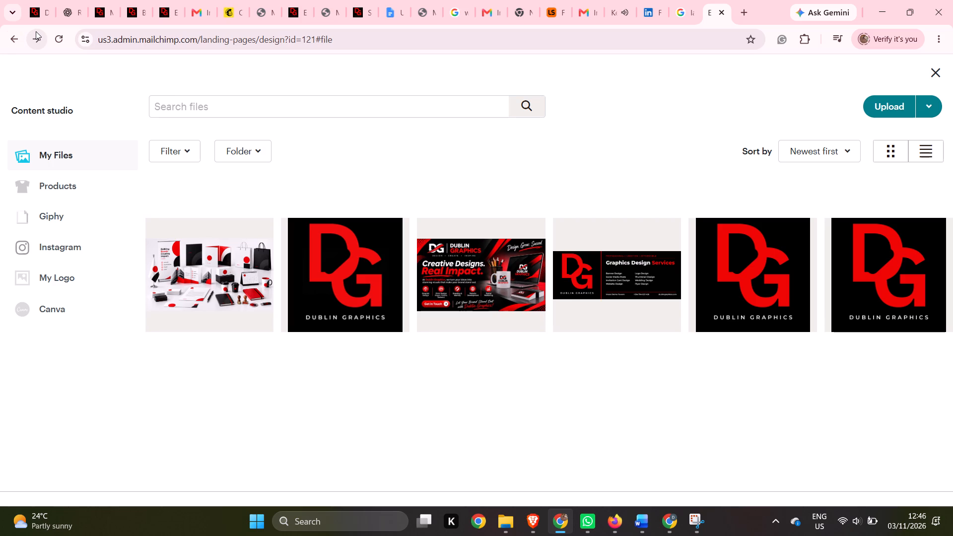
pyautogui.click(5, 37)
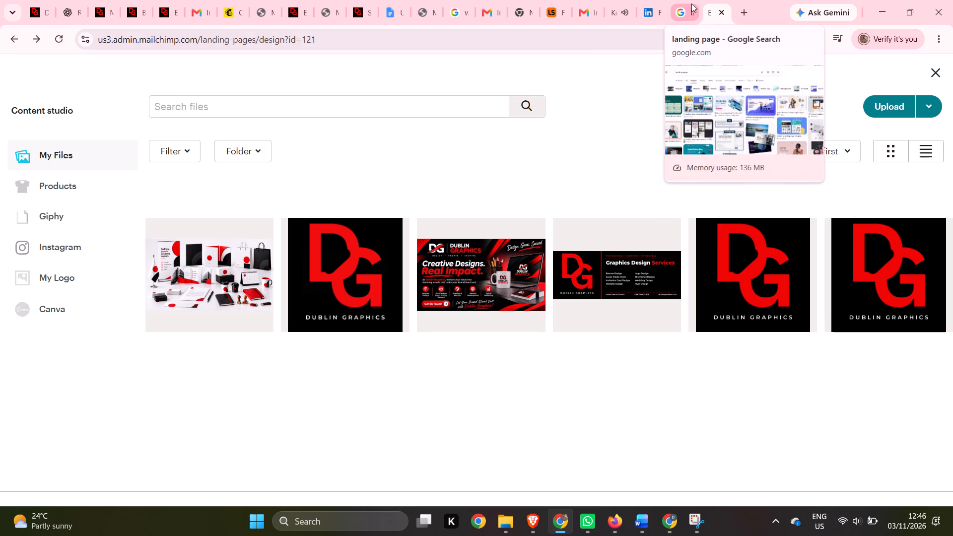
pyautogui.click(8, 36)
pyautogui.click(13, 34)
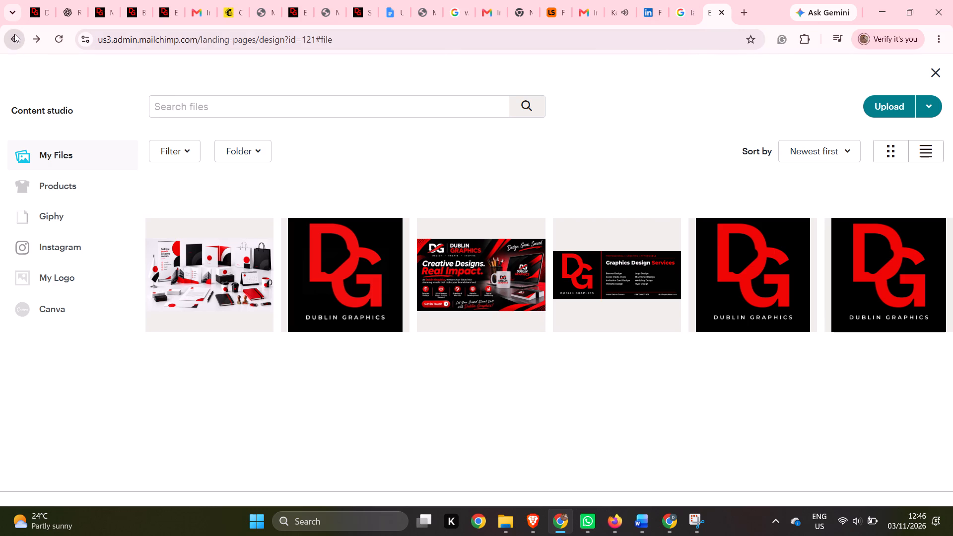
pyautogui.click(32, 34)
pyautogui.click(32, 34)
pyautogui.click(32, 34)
# Upload "dublin_graphics_banner" from the Downloads folder and insert it as the column 1 image.
pyautogui.click(894, 97)
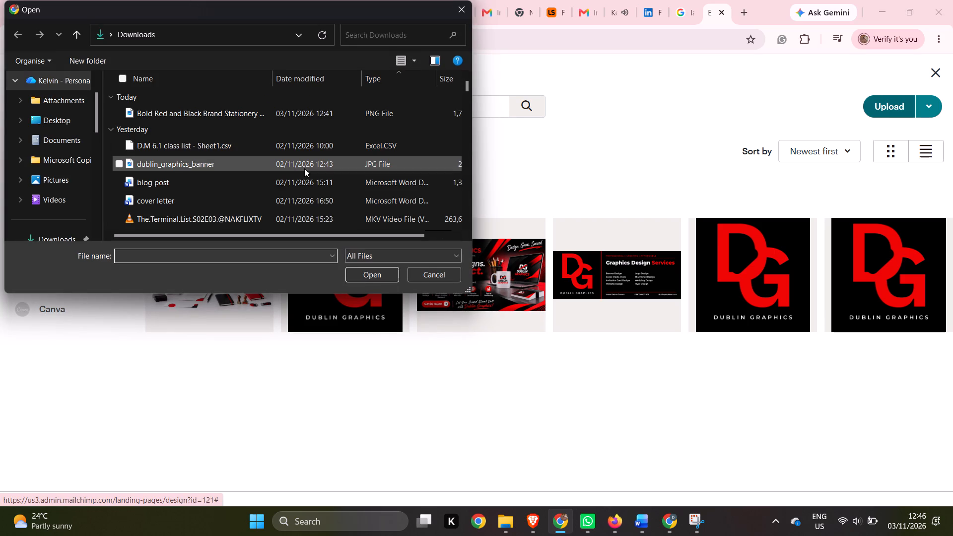
pyautogui.click(179, 166)
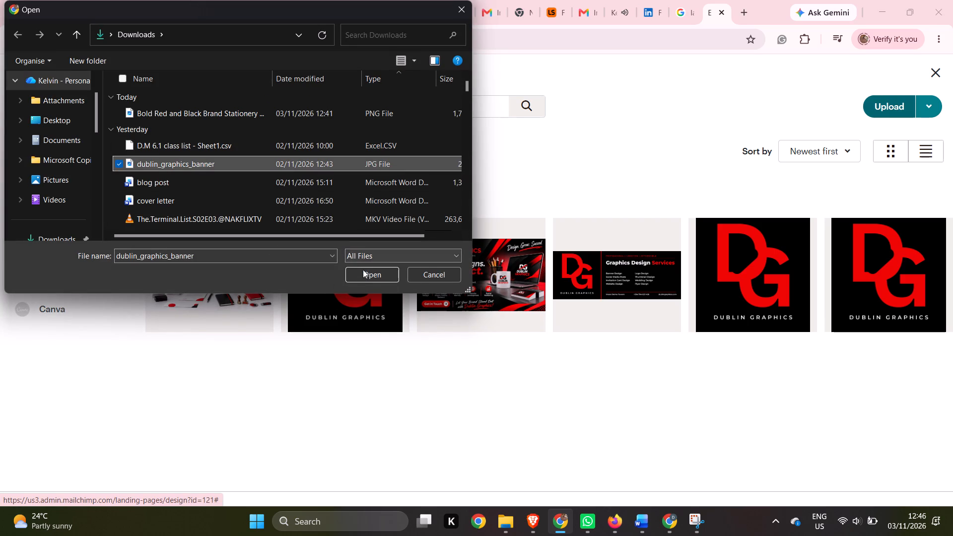
pyautogui.click(364, 274)
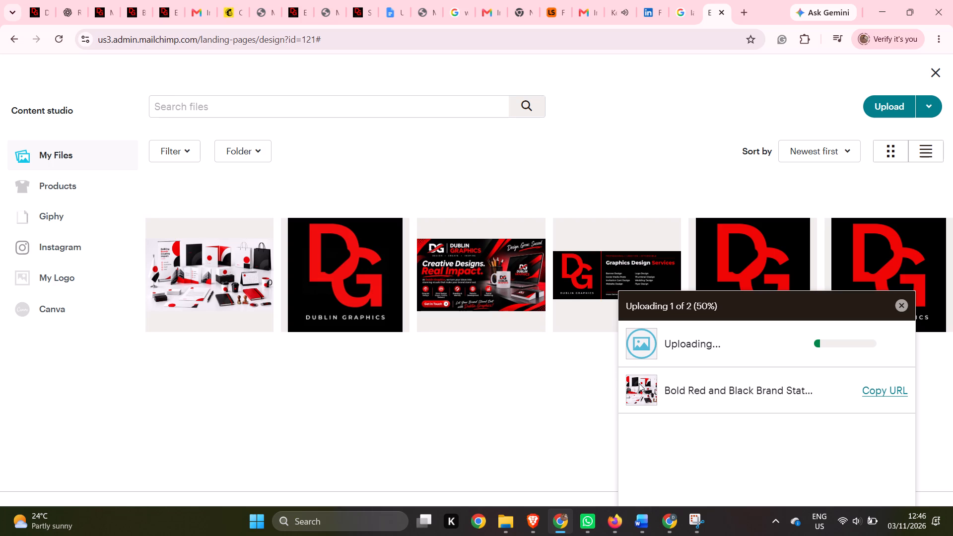
pyautogui.click(638, 356)
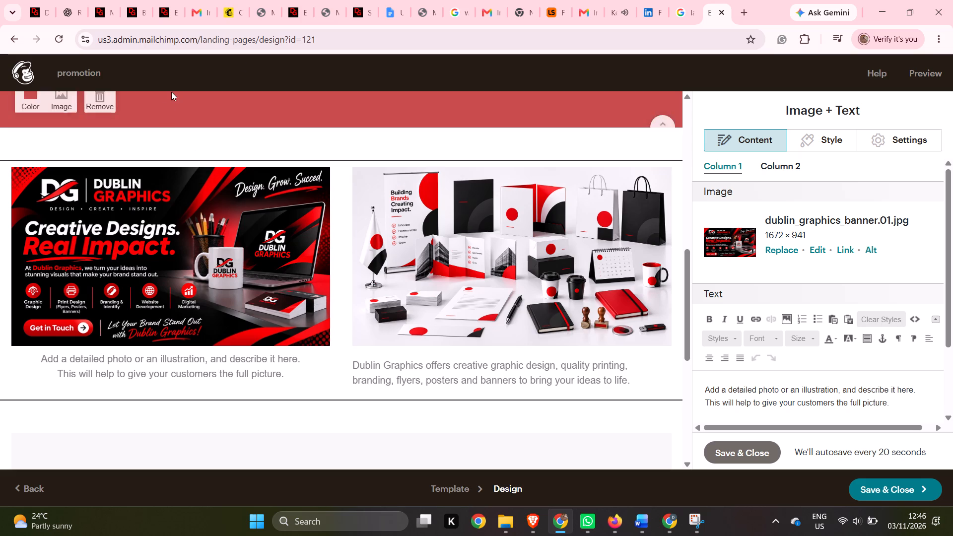
# Review the landing page from the logo header down to the contact footer and return to the two image columns.
pyautogui.scroll(9, 311, 206)
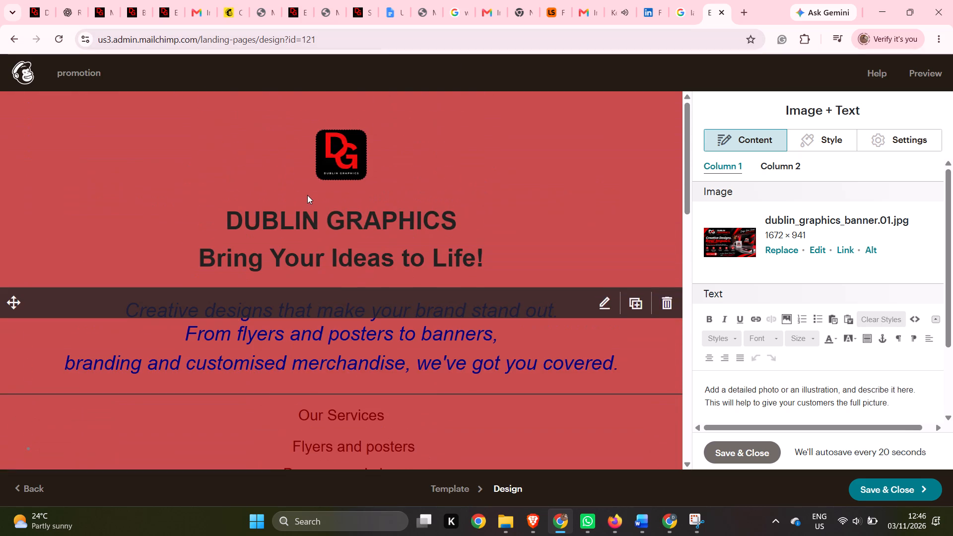
pyautogui.scroll(4, 307, 195)
pyautogui.scroll(-6, 441, 215)
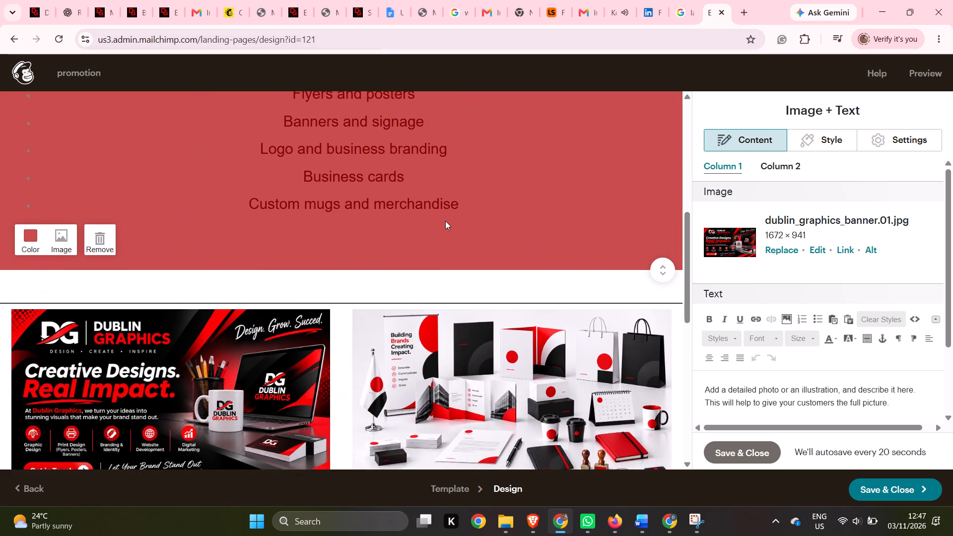
pyautogui.scroll(-7, 445, 221)
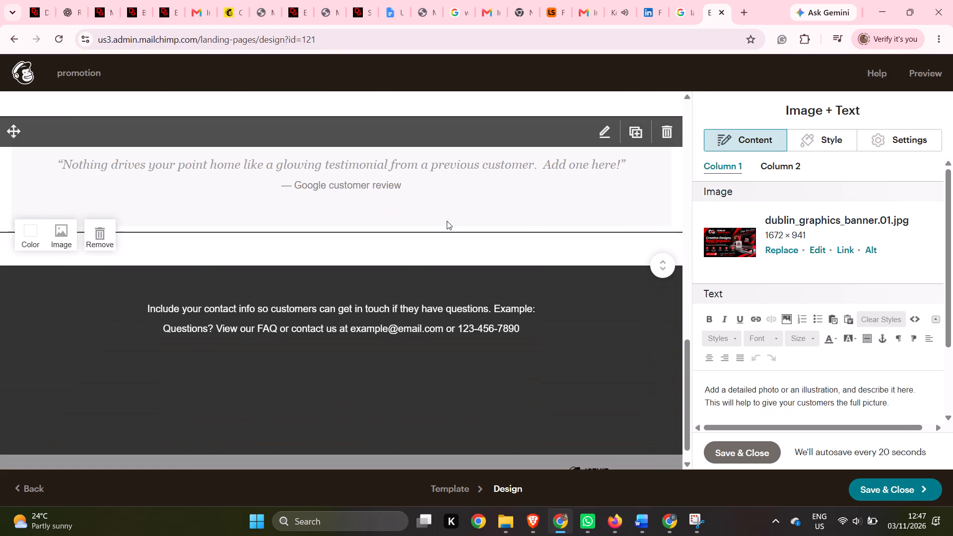
pyautogui.scroll(5, 447, 221)
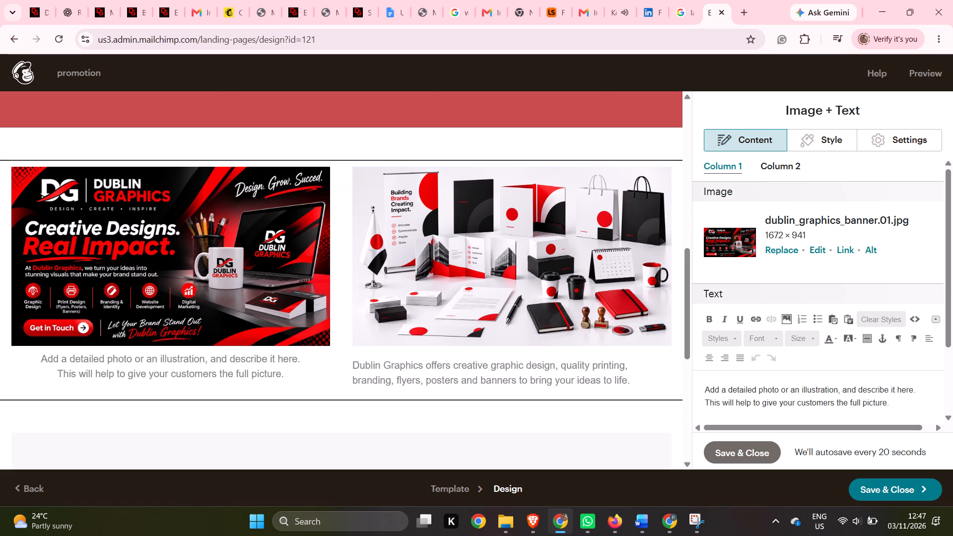
# Replace the column 1 placeholder text with the copied Dublin Graphics description and save the block.
pyautogui.moveTo(891, 406); pyautogui.dragTo(692, 381)
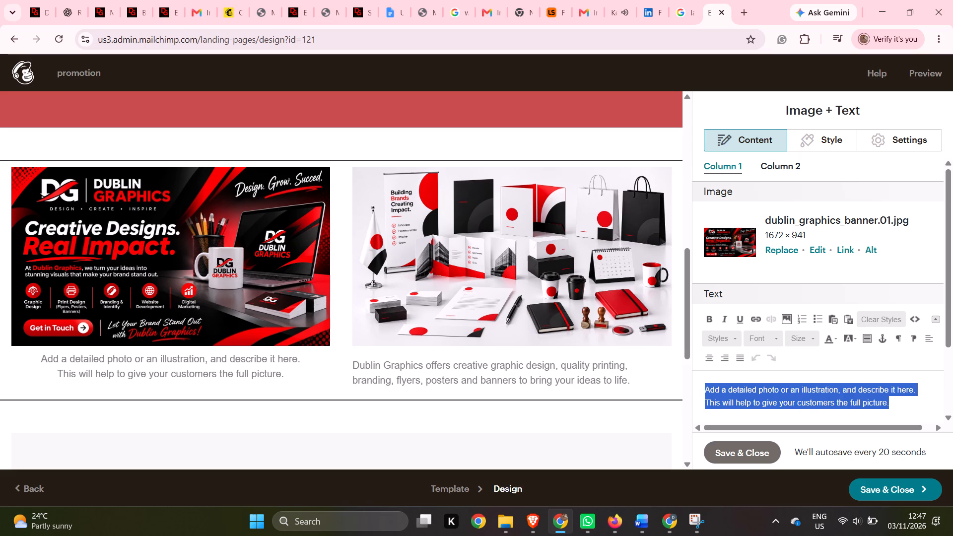
pyautogui.press('BackSpace')
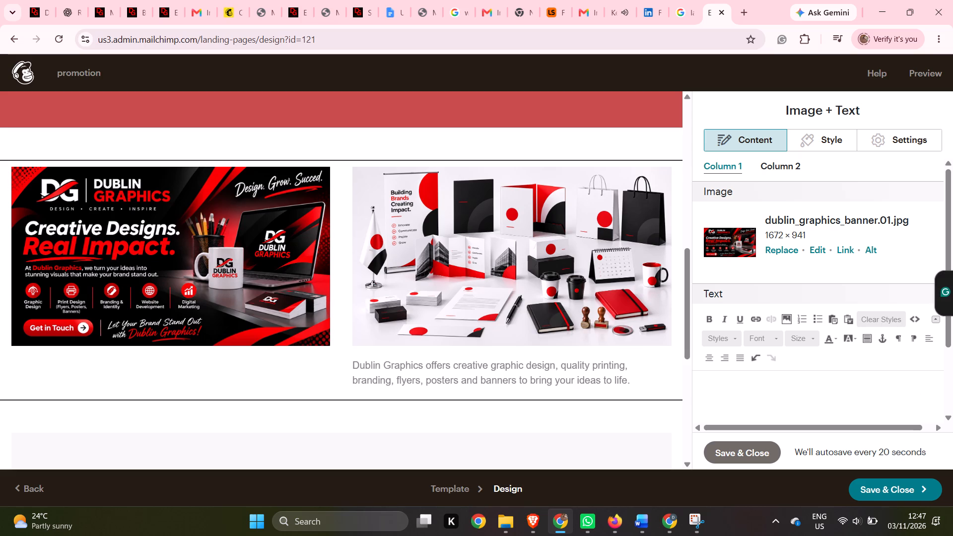
pyautogui.press('Return')
pyautogui.press('v')
pyautogui.press('BackSpace')
pyautogui.hotkey('ctrl', 'v')
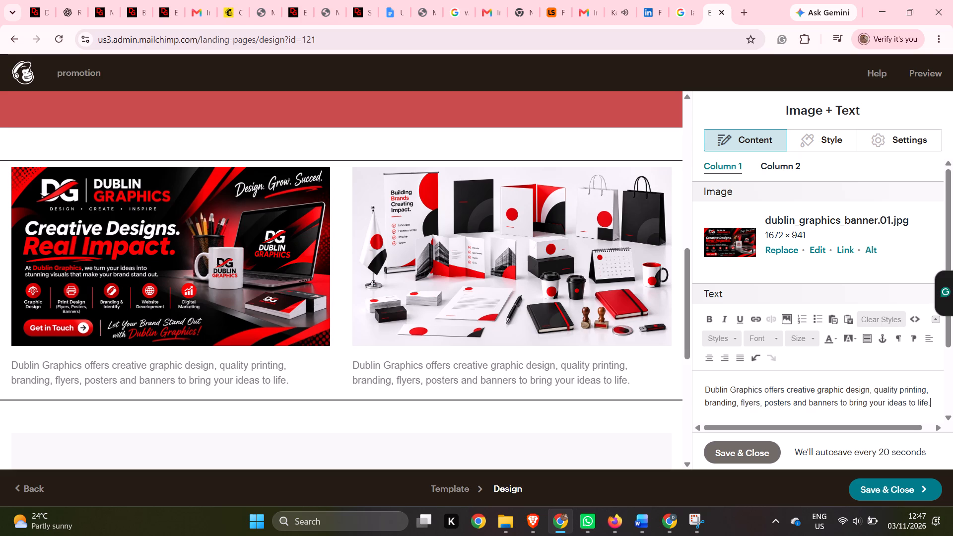
pyautogui.scroll(1, 687, 387)
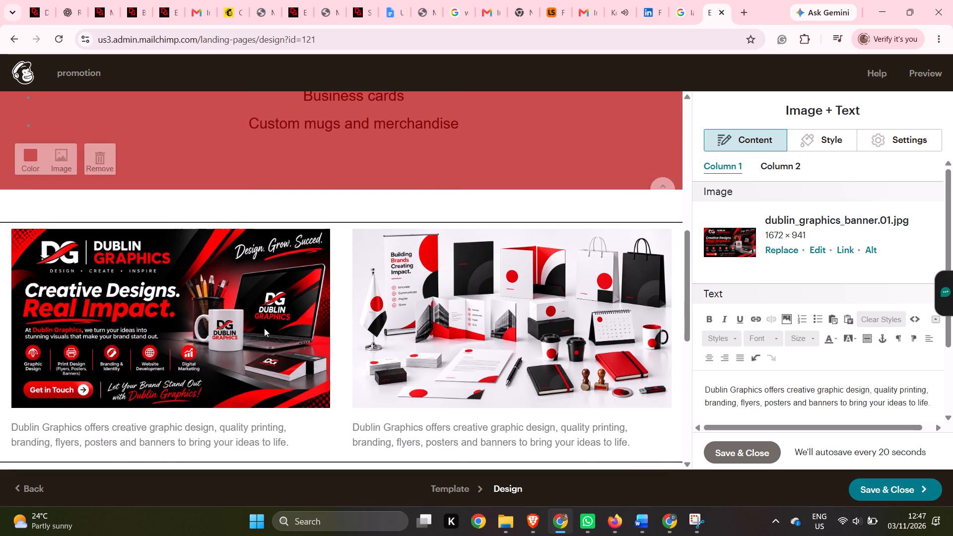
pyautogui.click(759, 451)
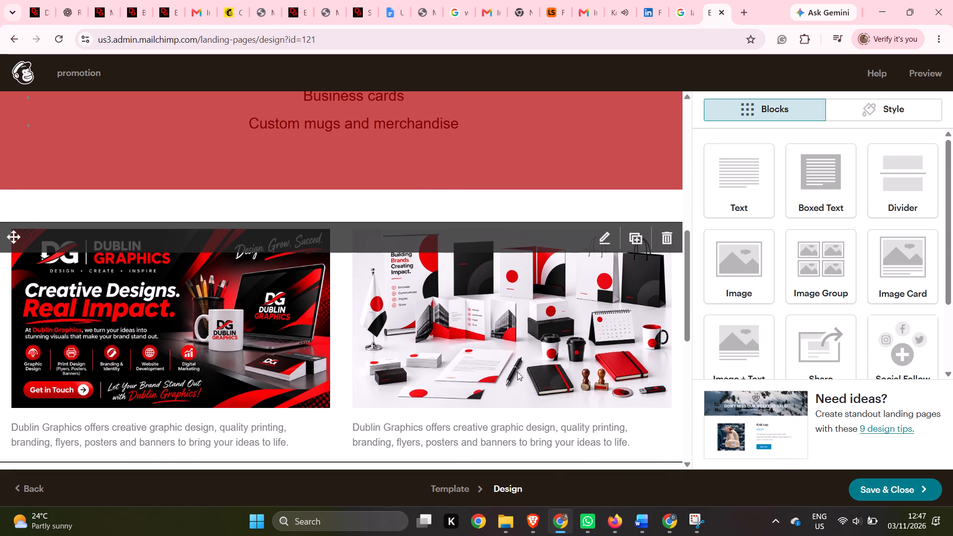
pyautogui.click(600, 309)
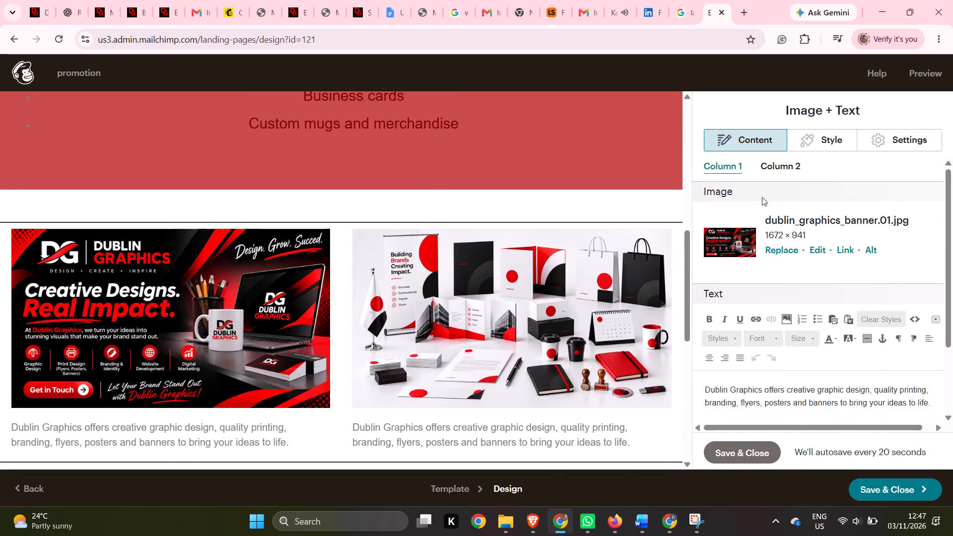
pyautogui.click(783, 165)
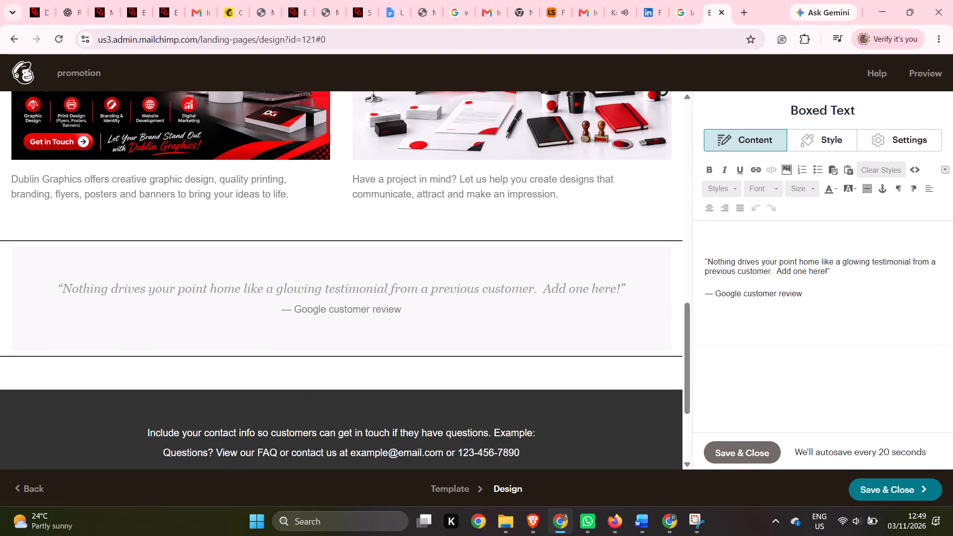
pyautogui.moveTo(822, 289); pyautogui.dragTo(689, 259)
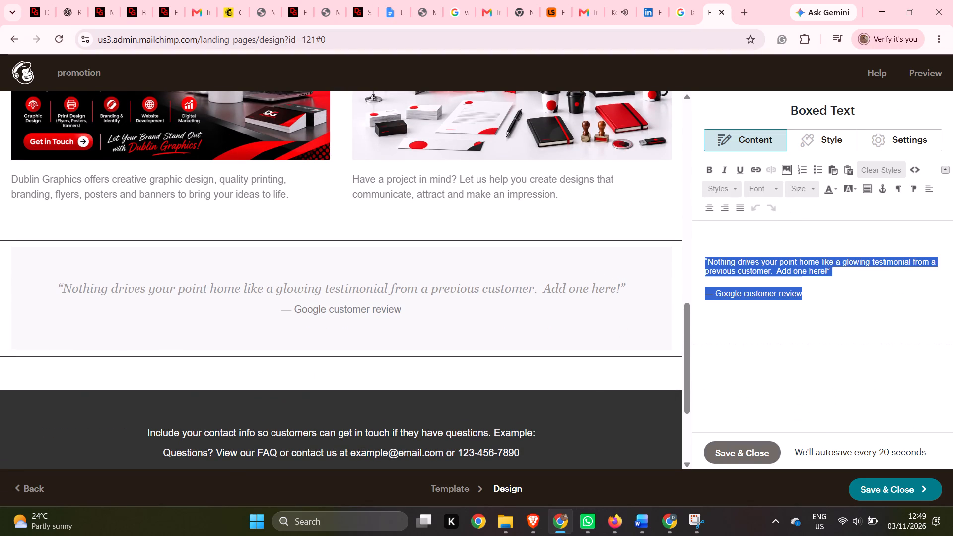
pyautogui.moveTo(689, 259); pyautogui.dragTo(686, 258)
pyautogui.press('BackSpace')
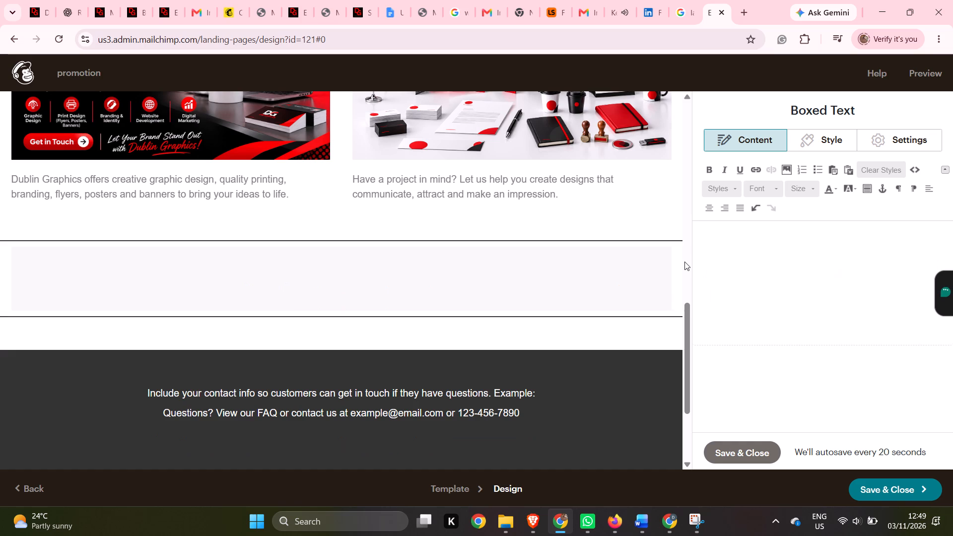
pyautogui.hotkey('ctrl', 'v')
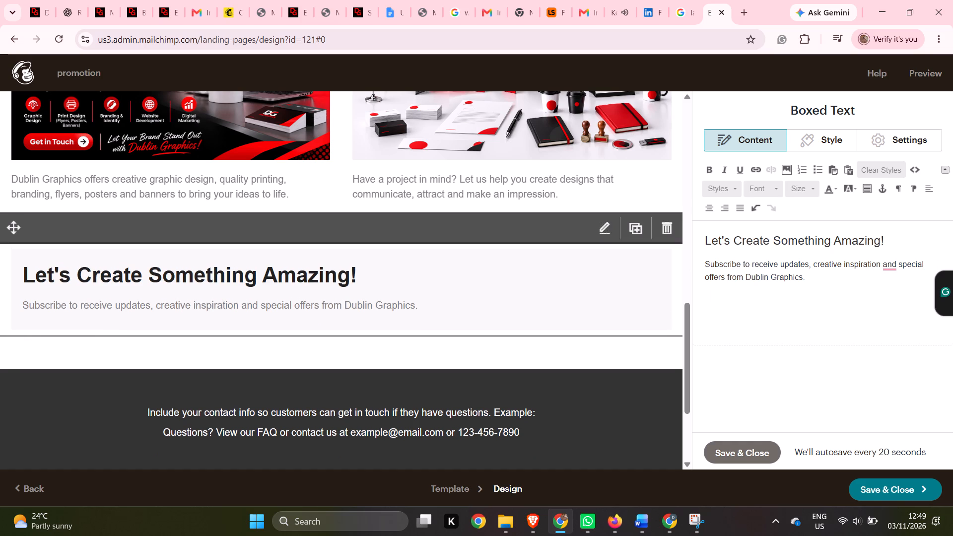
# Color the "Let's Create Something Amazing!" heading in the boxed text block red.
pyautogui.moveTo(883, 239); pyautogui.dragTo(777, 248)
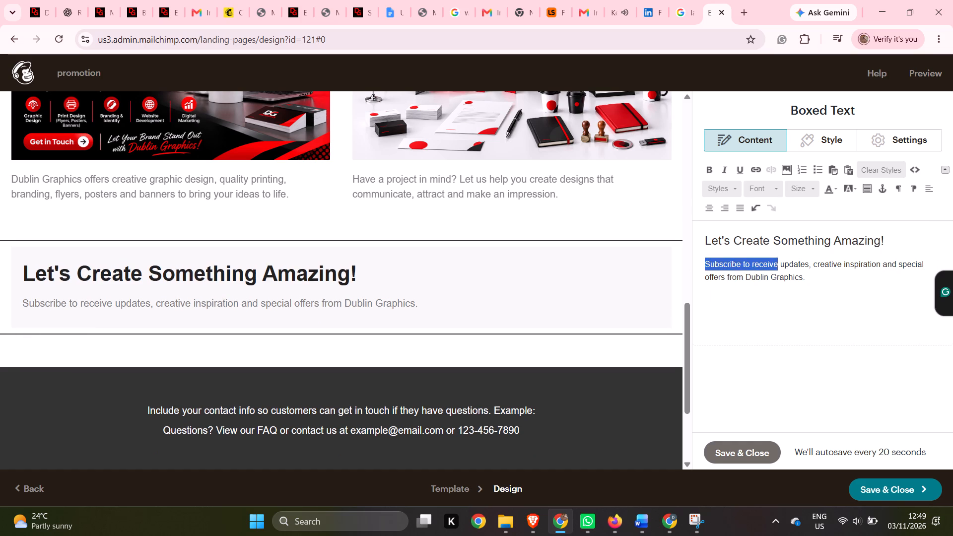
pyautogui.moveTo(777, 248); pyautogui.dragTo(700, 235)
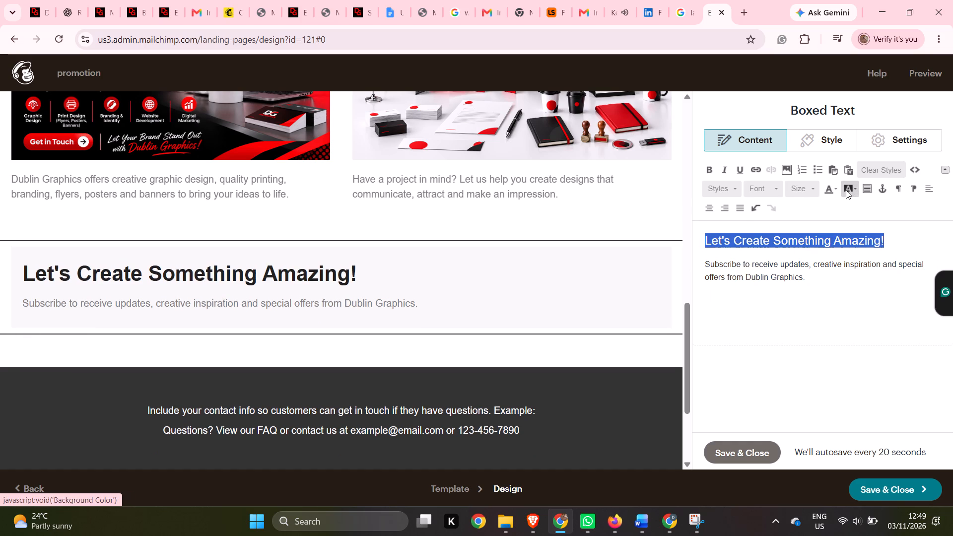
pyautogui.click(835, 190)
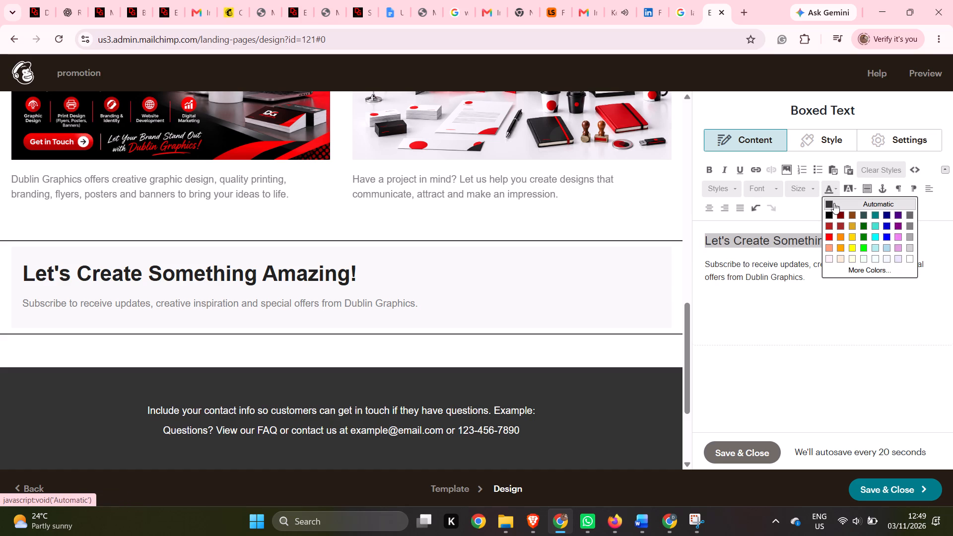
pyautogui.click(830, 208)
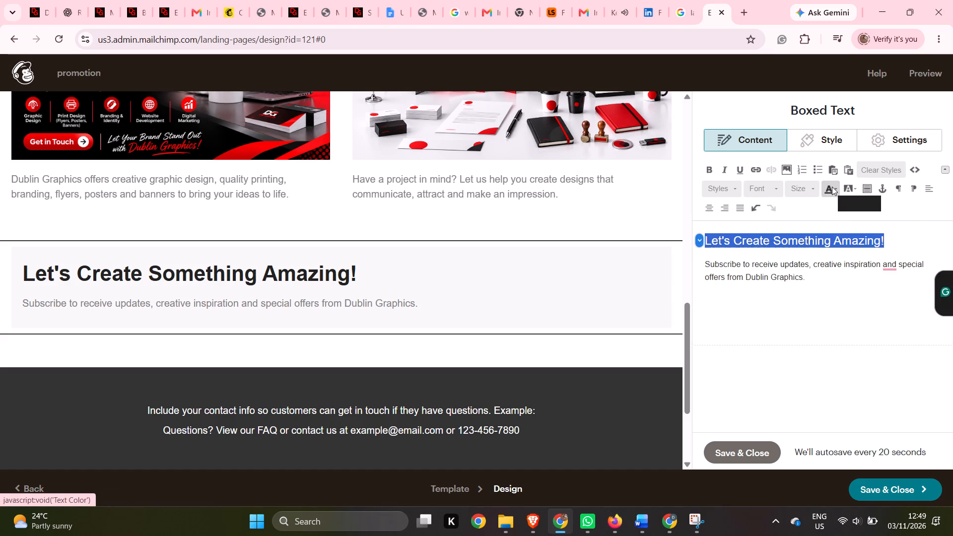
pyautogui.click(832, 188)
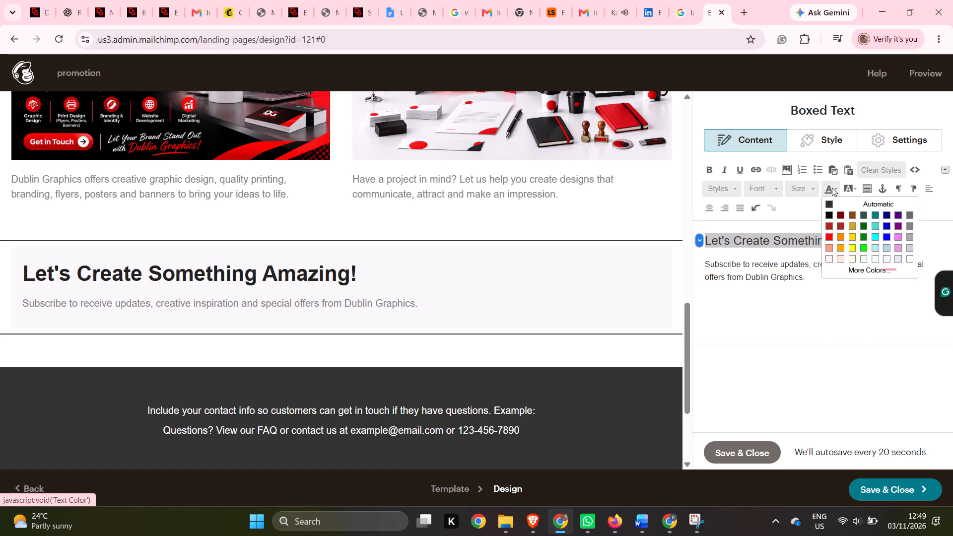
pyautogui.click(833, 233)
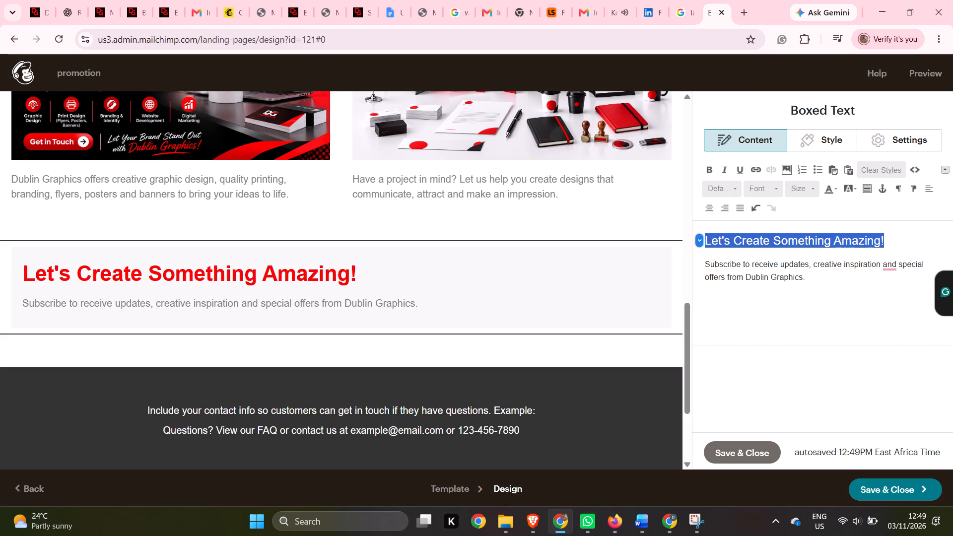
# Color the "Subscribe to receive updates, creative inspiration and special offers from Dublin Graphics." line red as well.
pyautogui.moveTo(827, 285); pyautogui.dragTo(709, 264)
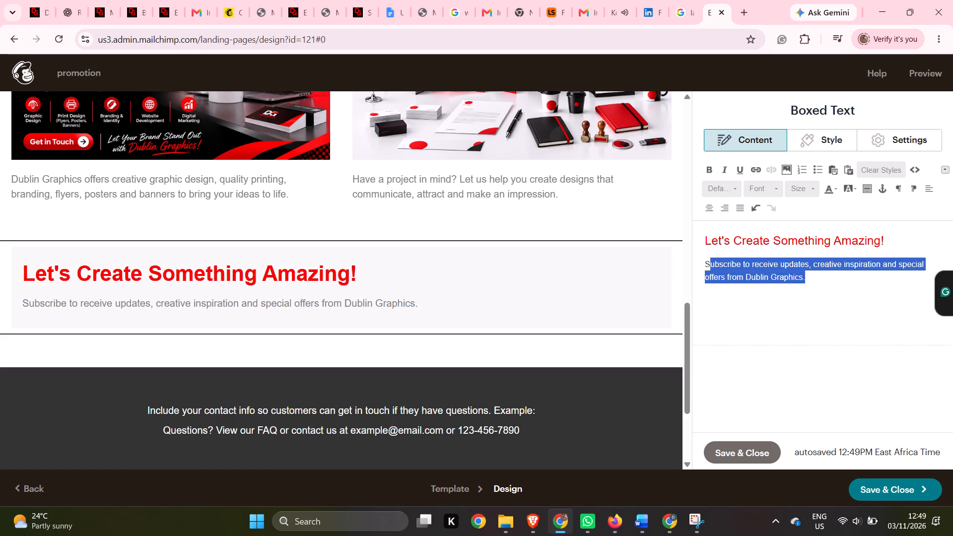
pyautogui.moveTo(709, 264); pyautogui.dragTo(705, 258)
pyautogui.click(832, 189)
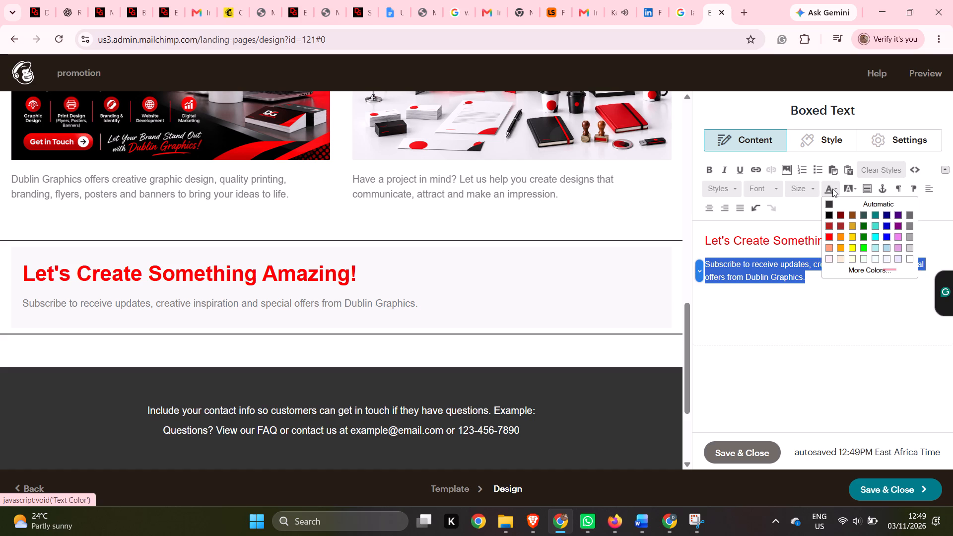
pyautogui.click(831, 243)
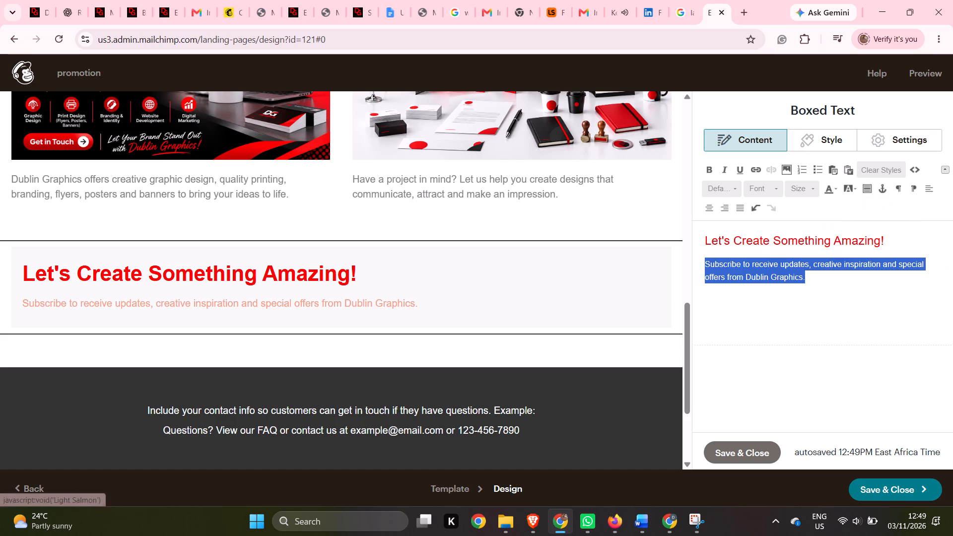
pyautogui.click(829, 193)
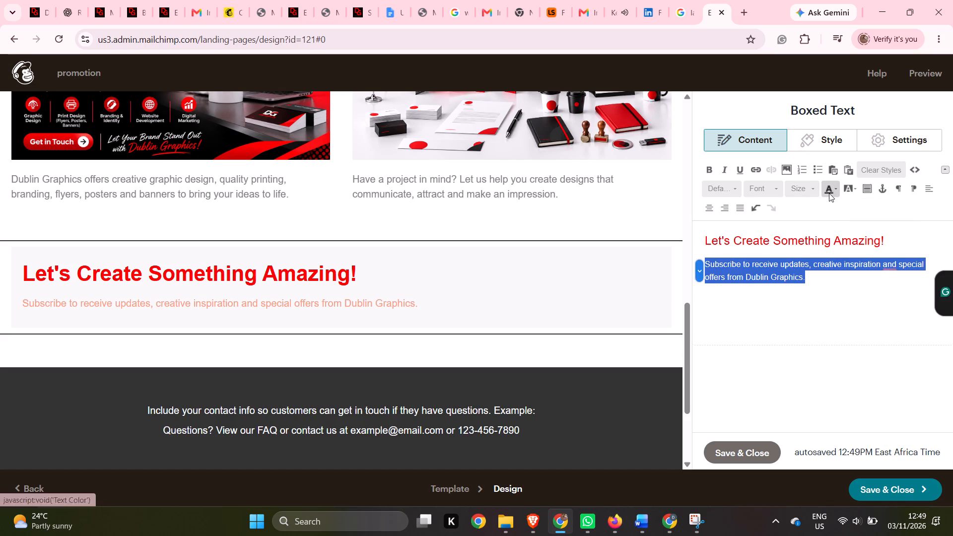
pyautogui.click(825, 239)
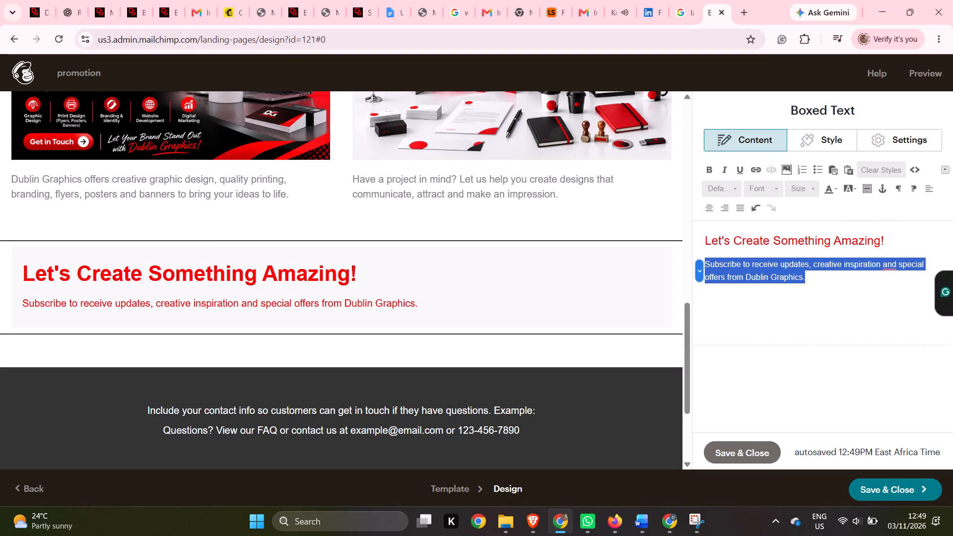
pyautogui.click(804, 312)
# Set the background color of the top section, holding the logo, headings and Our Services list, to white (#ffffff).
pyautogui.scroll(-1, 388, 325)
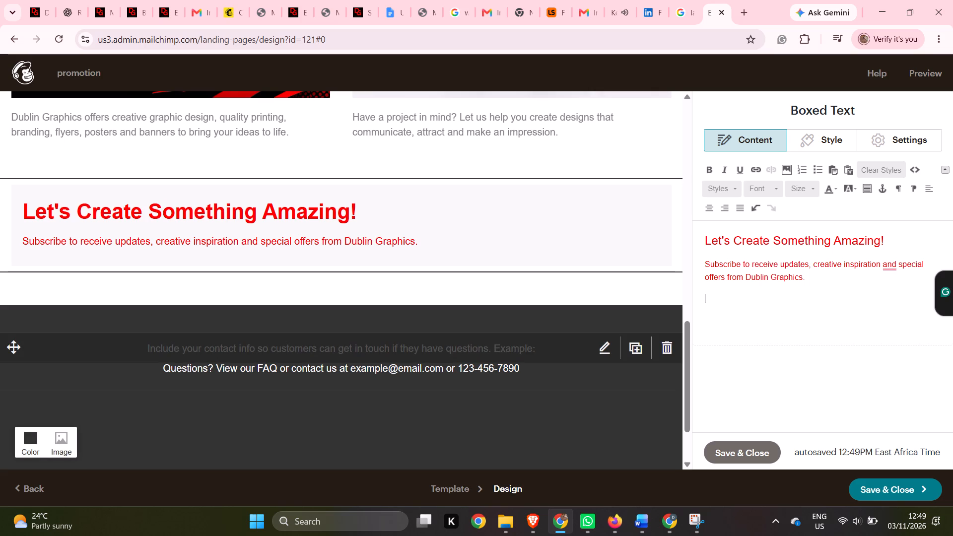
pyautogui.scroll(3, 424, 384)
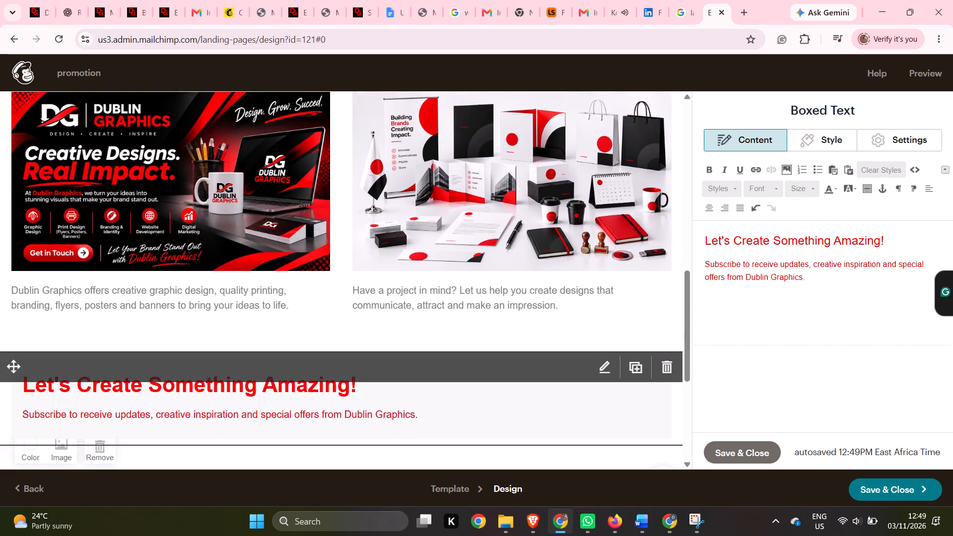
pyautogui.scroll(9, 425, 378)
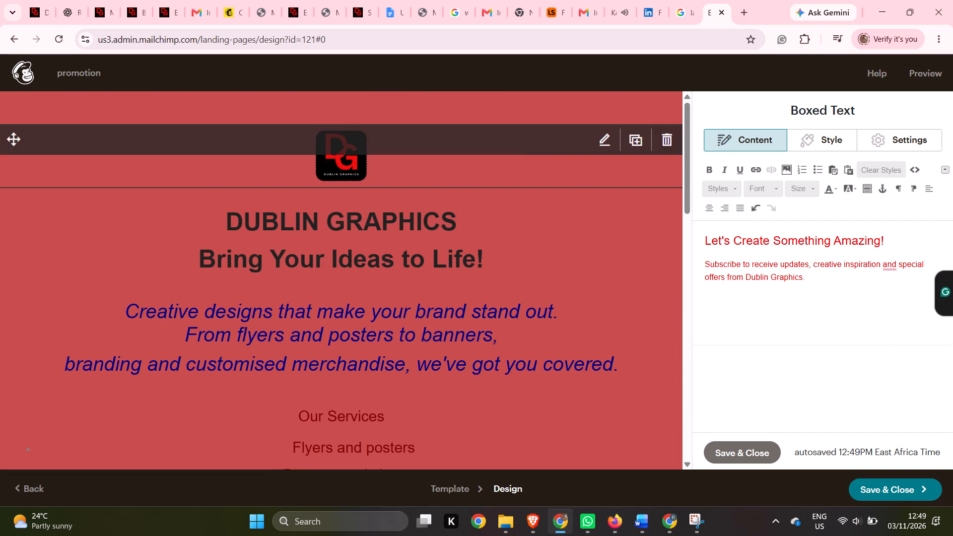
pyautogui.click(615, 267)
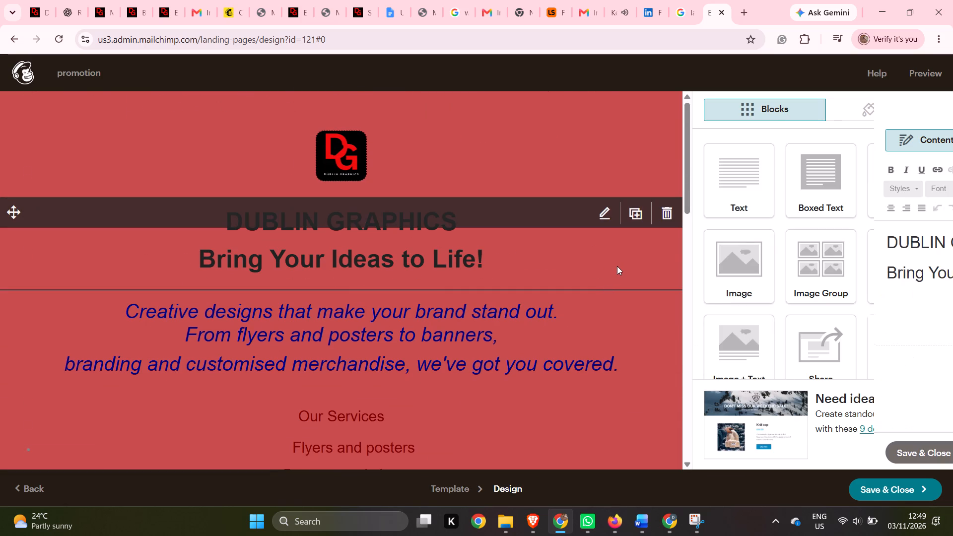
pyautogui.click(617, 266)
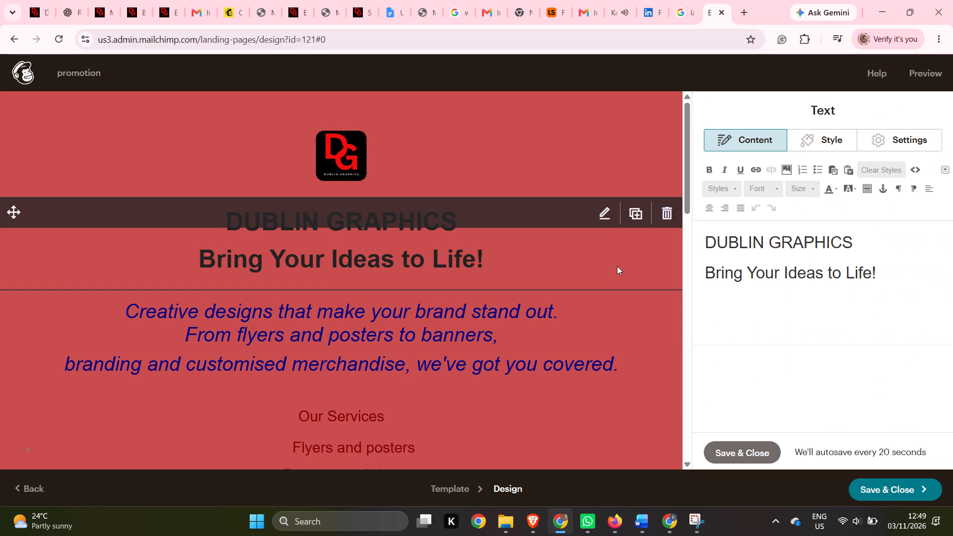
pyautogui.scroll(1, 617, 266)
pyautogui.rightClick(617, 266)
pyautogui.click(617, 266)
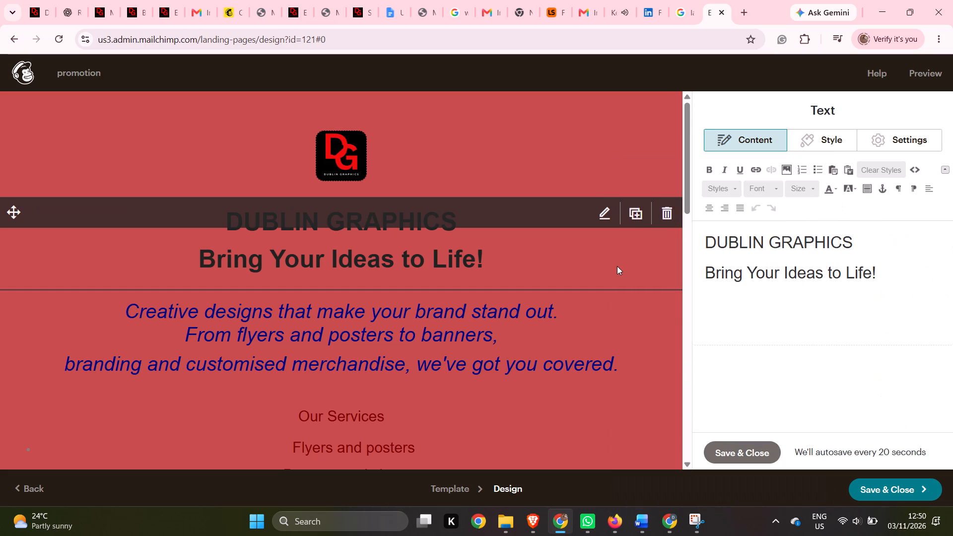
pyautogui.scroll(-5, 613, 303)
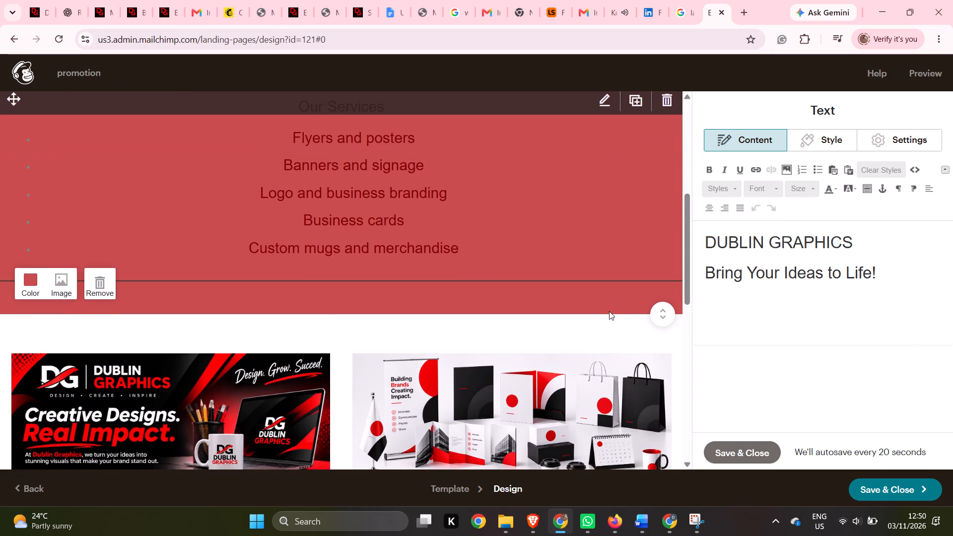
pyautogui.click(595, 229)
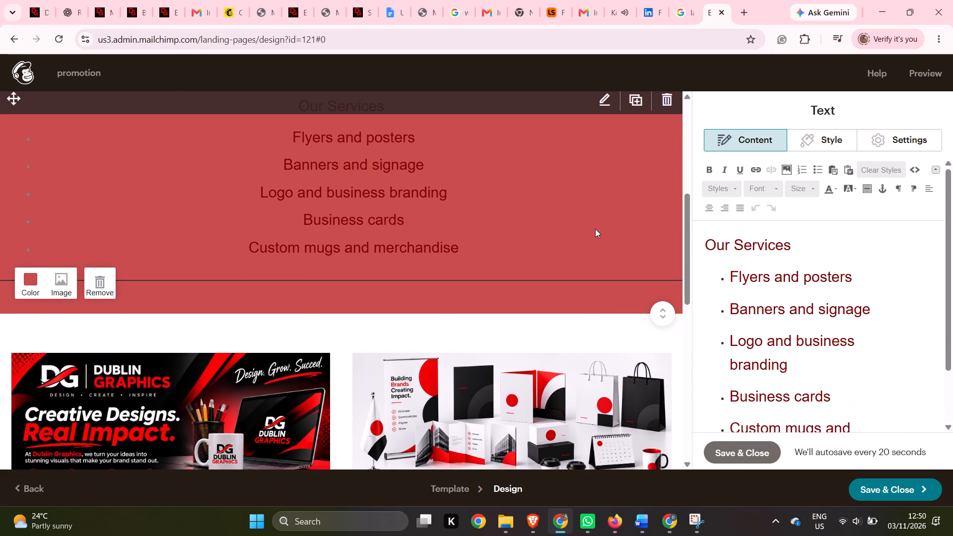
pyautogui.click(595, 229)
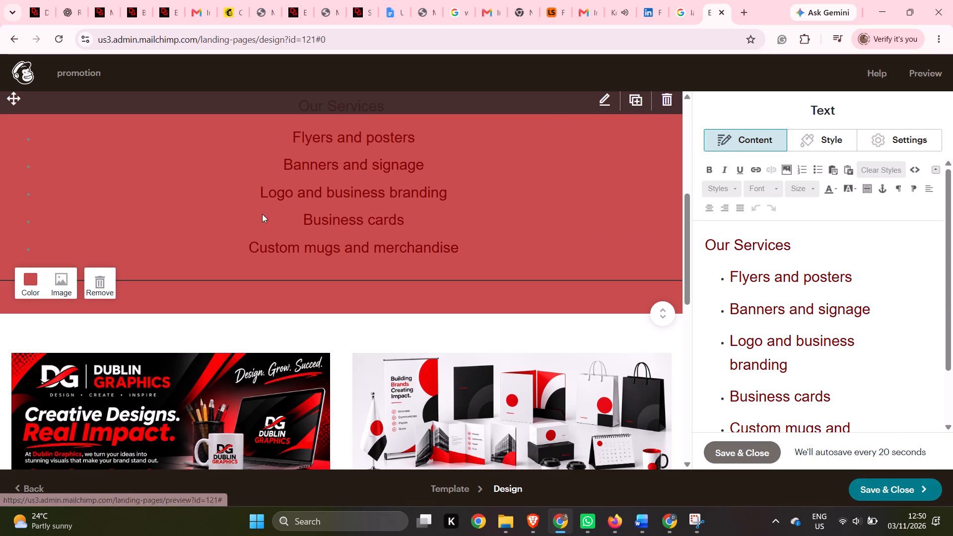
pyautogui.click(33, 280)
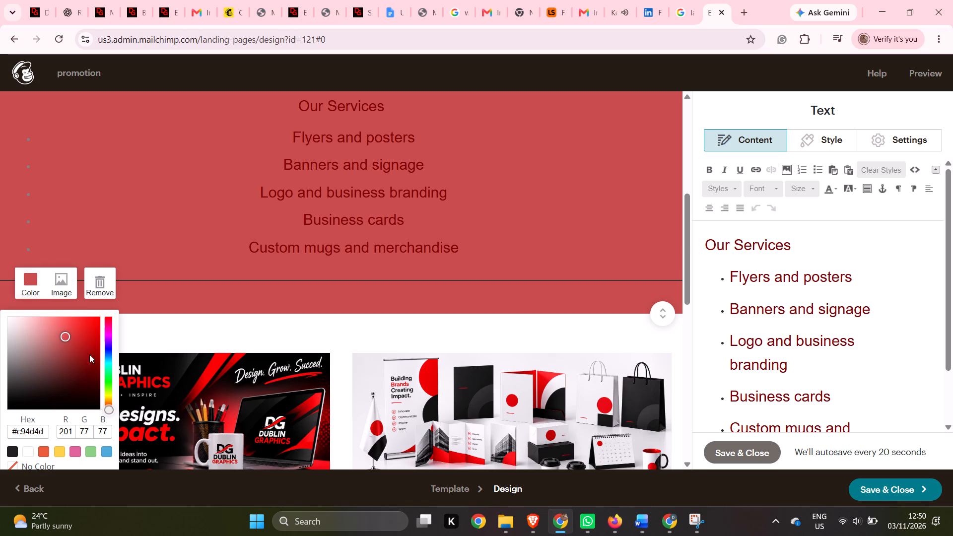
pyautogui.click(32, 450)
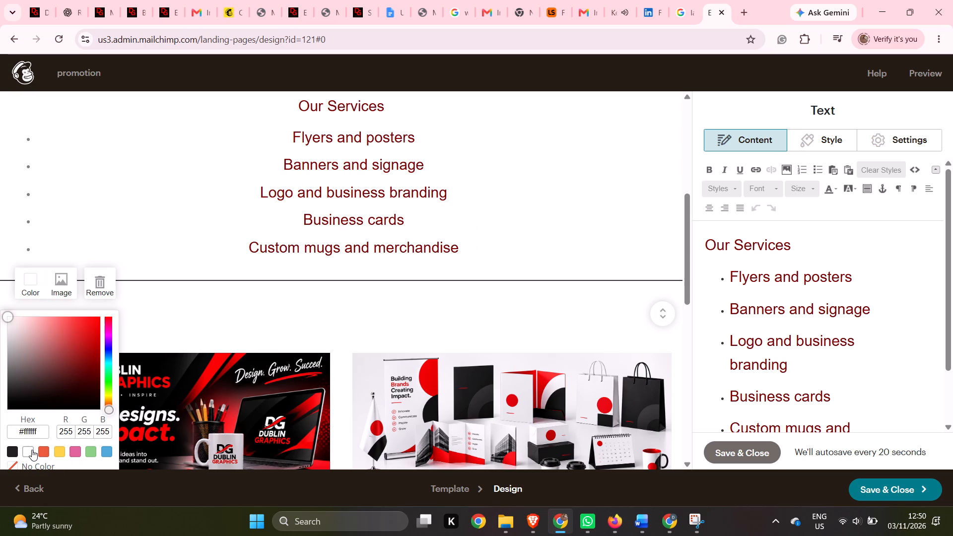
# Review the landing page from the logo header down to the placeholder contact footer.
pyautogui.scroll(6, 249, 179)
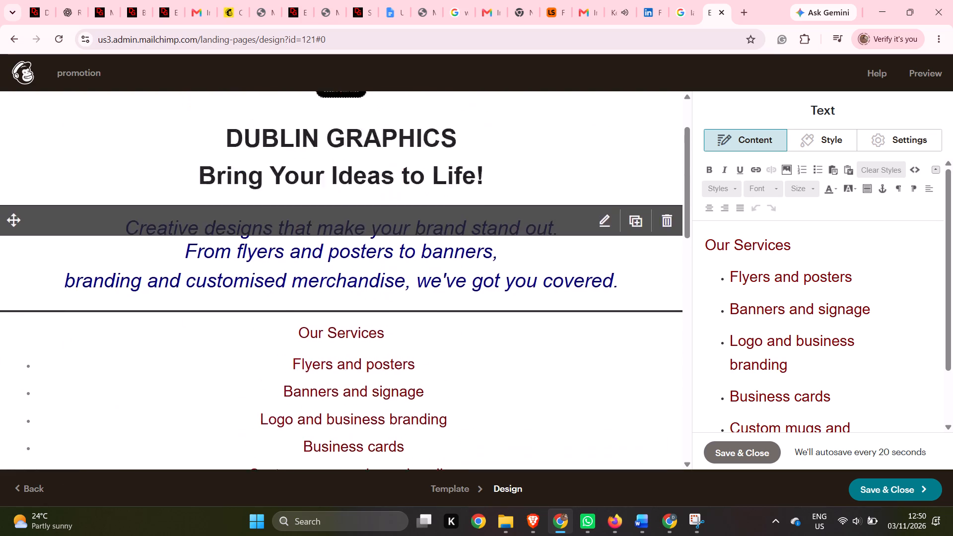
pyautogui.scroll(1, 250, 186)
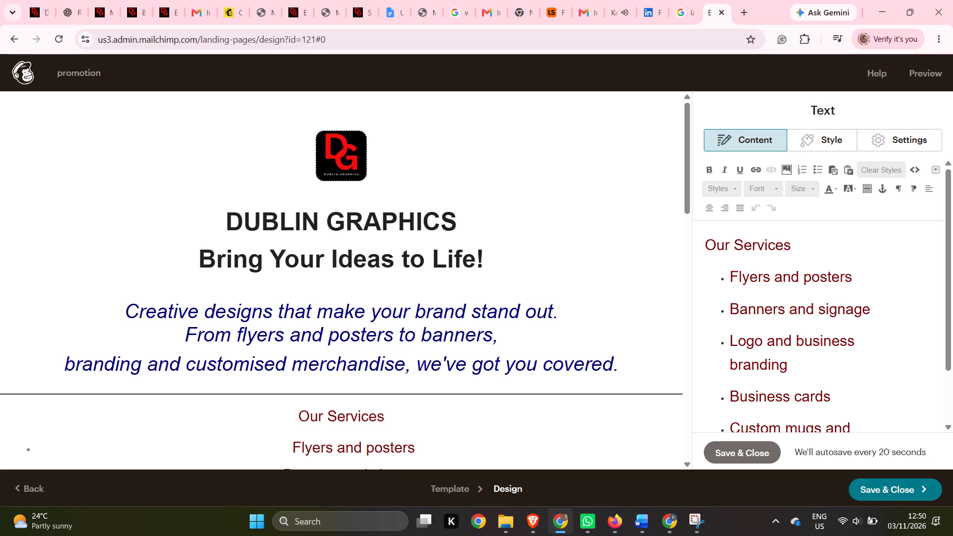
pyautogui.scroll(-3, 414, 304)
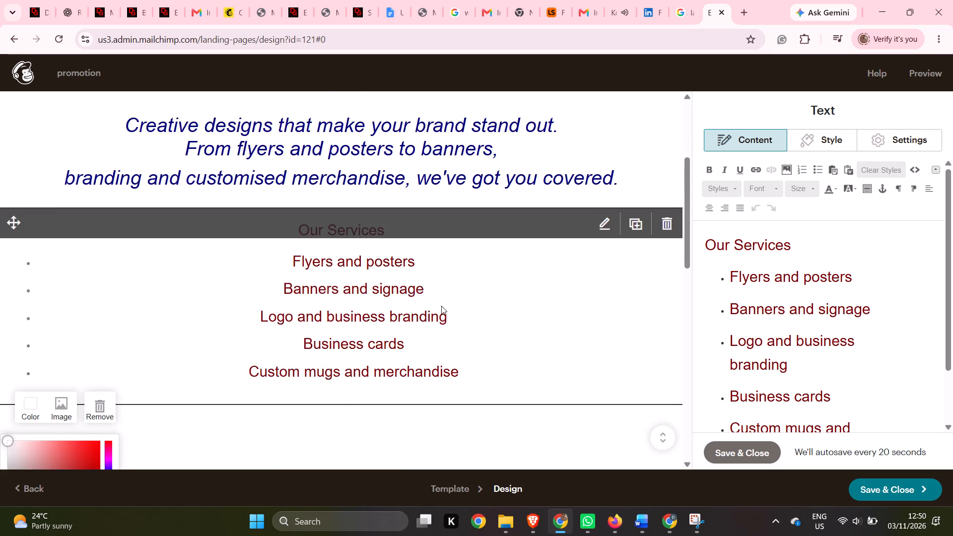
pyautogui.scroll(-10, 443, 306)
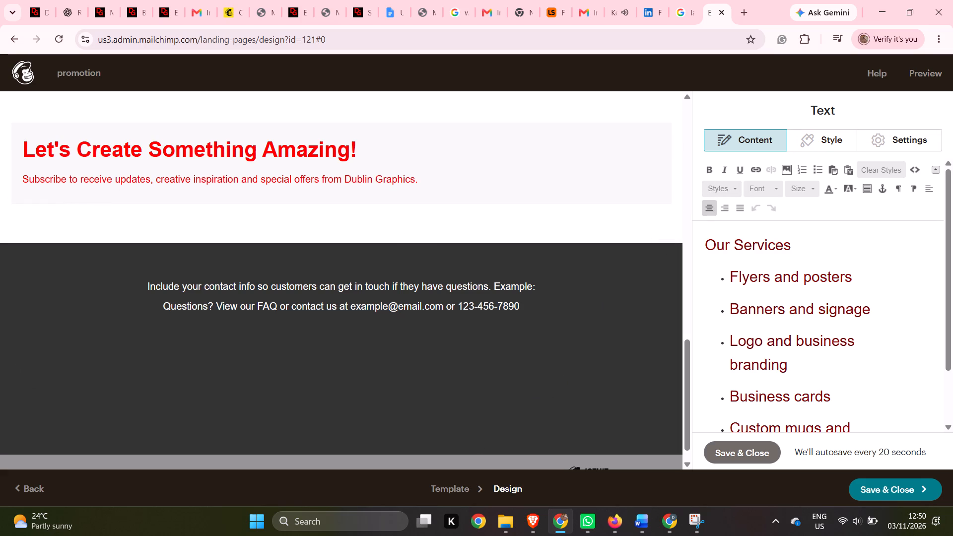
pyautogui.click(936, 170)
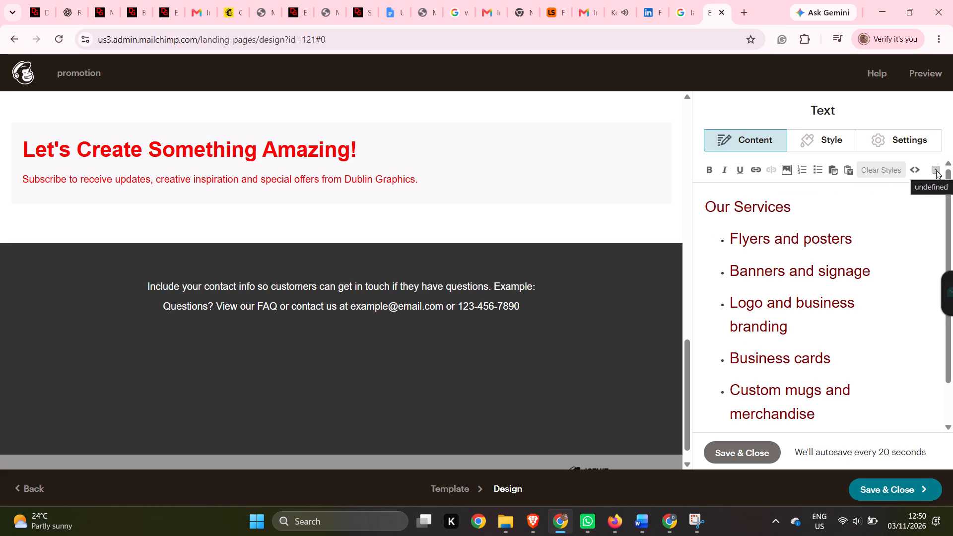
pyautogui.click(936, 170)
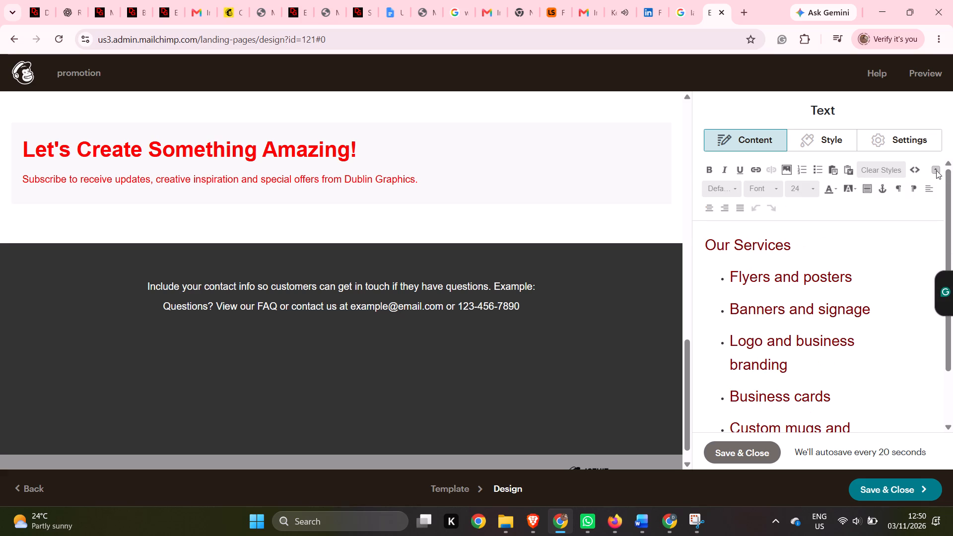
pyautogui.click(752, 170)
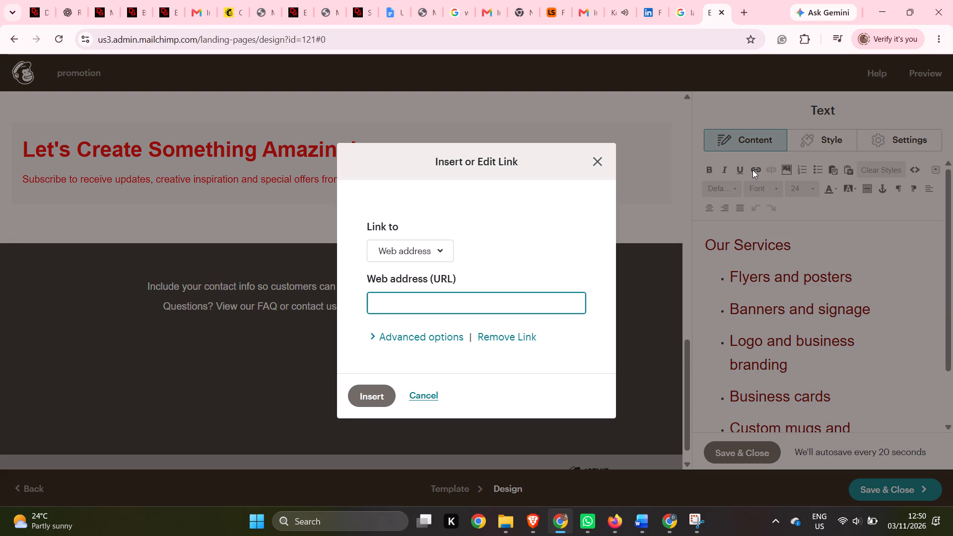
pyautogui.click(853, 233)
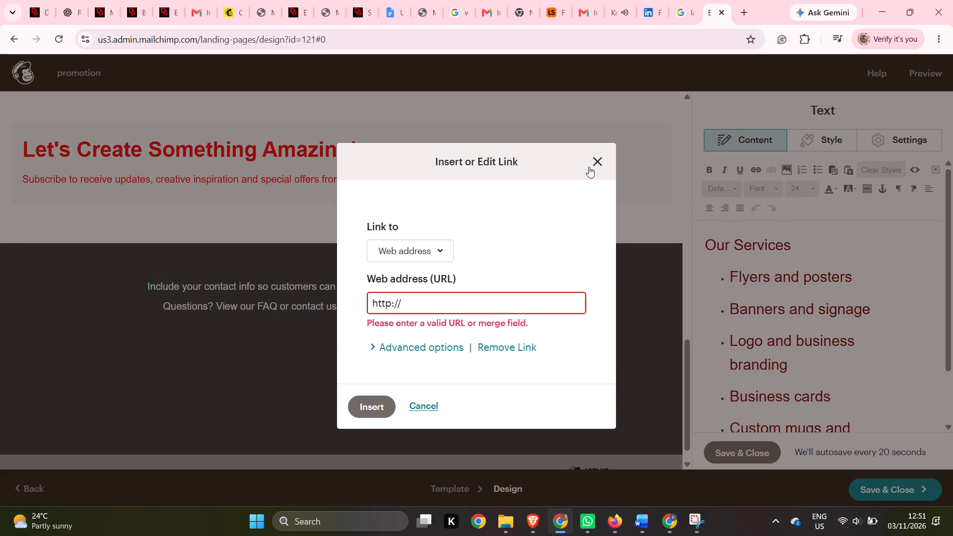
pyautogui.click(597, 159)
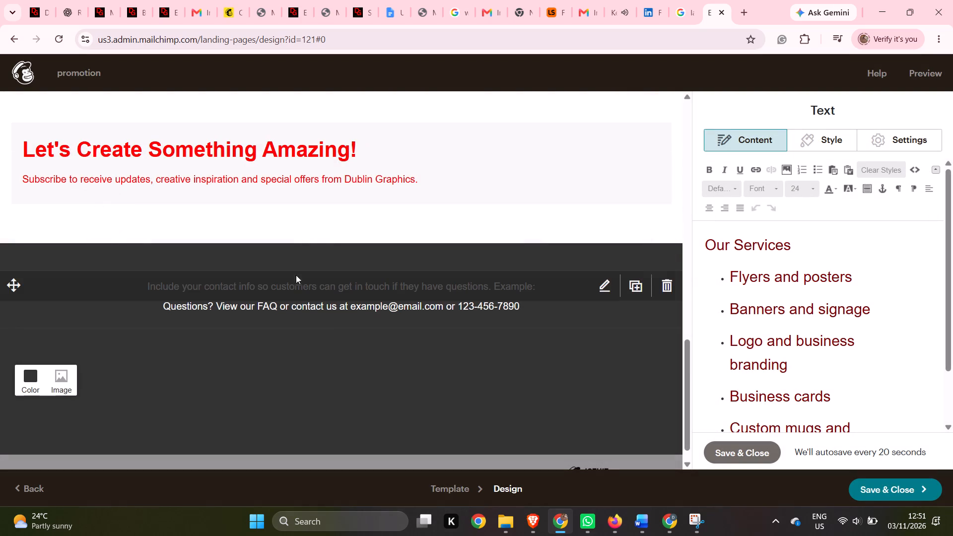
# Replace the placeholder contact text in the dark footer's text block with "VISIT US NOW".
pyautogui.click(341, 304)
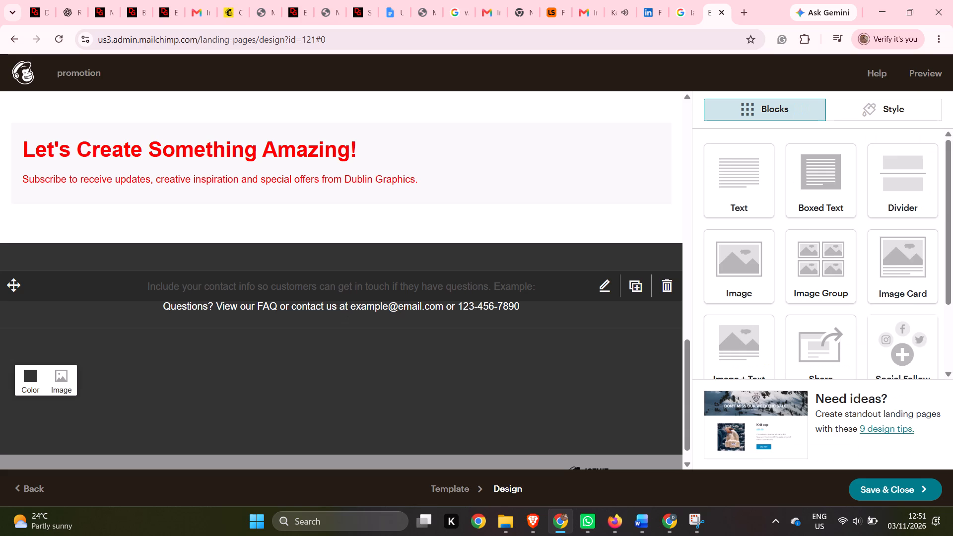
pyautogui.click(603, 287)
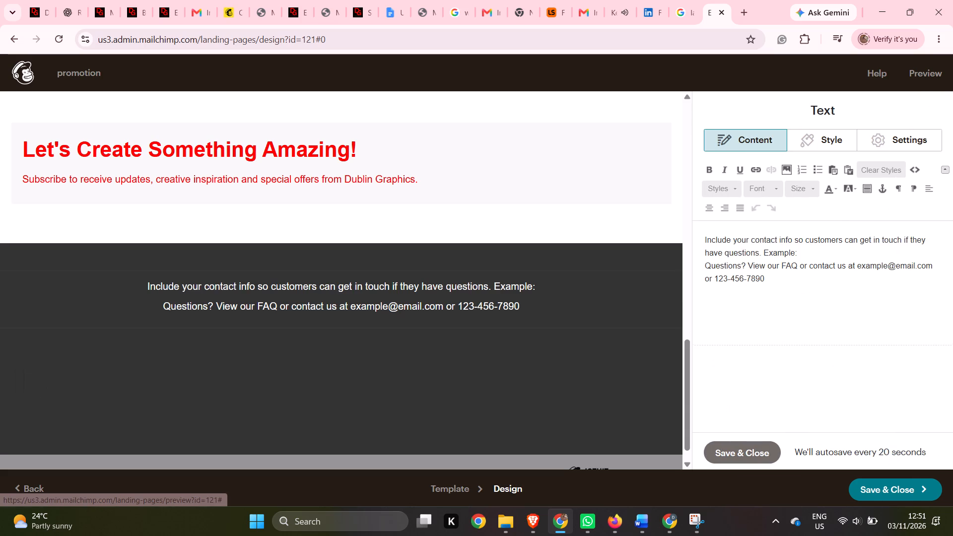
pyautogui.moveTo(797, 274); pyautogui.dragTo(677, 226)
pyautogui.press('BackSpace')
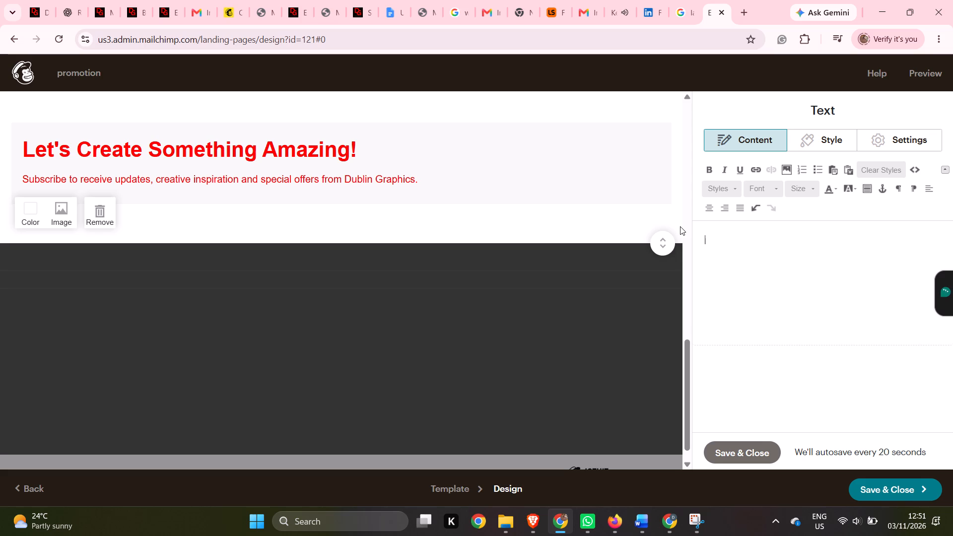
pyautogui.press('v')
pyautogui.press('BackSpace')
pyautogui.press('v')
pyautogui.write('ist')
pyautogui.press('space')
pyautogui.press('BackSpace')
pyautogui.press('BackSpace')
pyautogui.press('BackSpace')
pyautogui.press('BackSpace')
pyautogui.press('BackSpace')
pyautogui.press('v')
pyautogui.press('i')
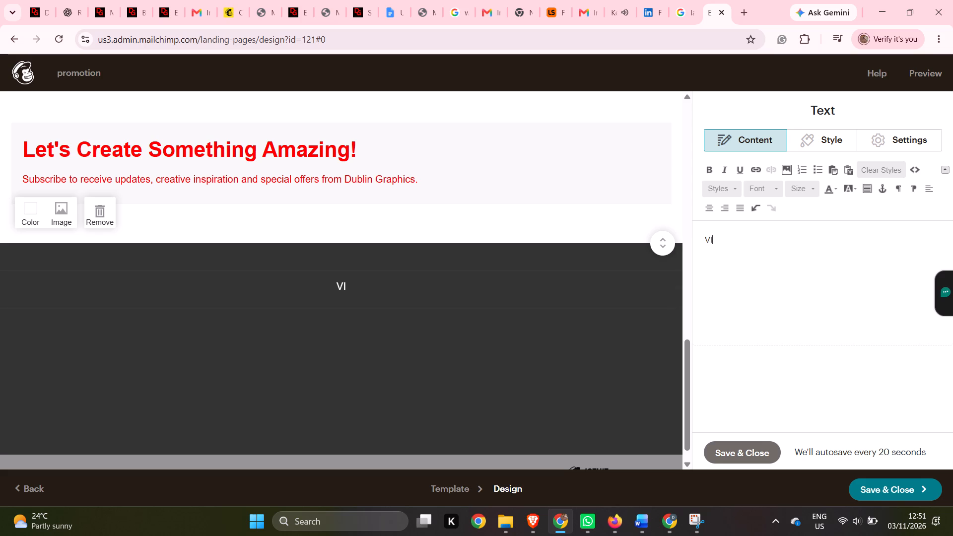
pyautogui.write('SI')
pyautogui.write('T US NOW')
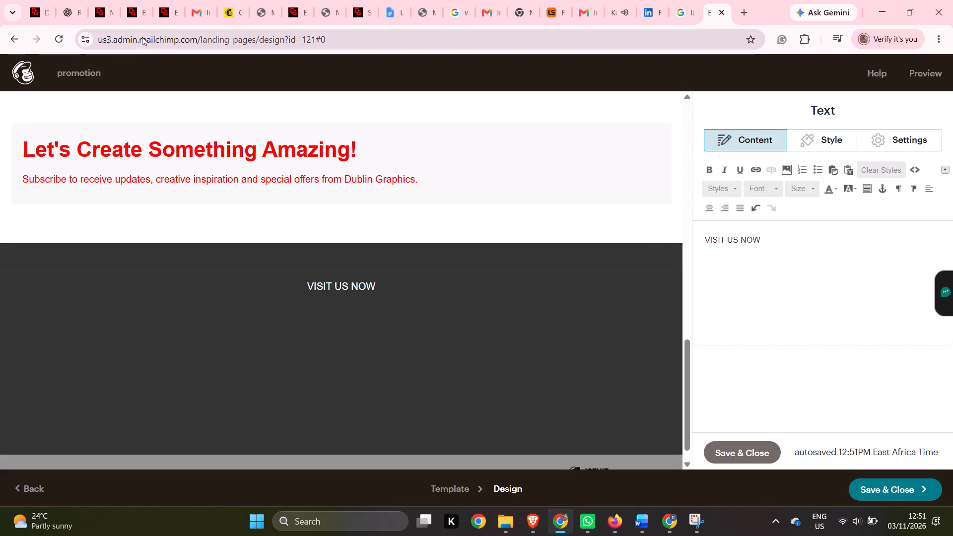
# Look through the open WordPress site editor tabs for the website.
pyautogui.click(160, 0)
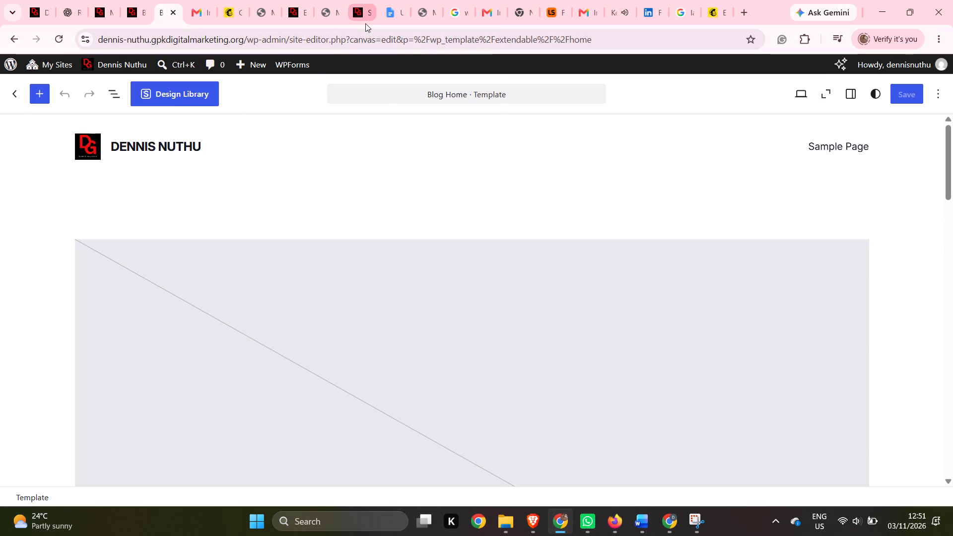
pyautogui.click(367, 9)
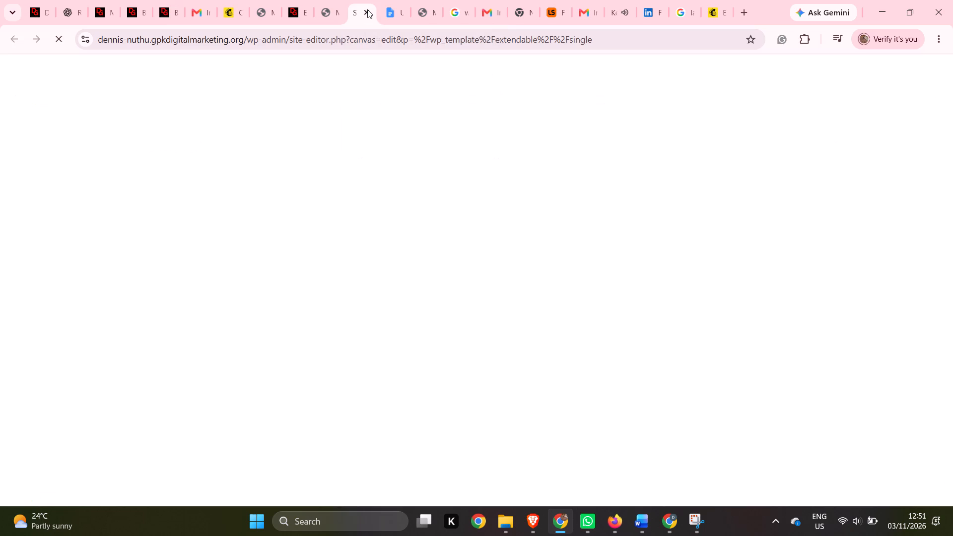
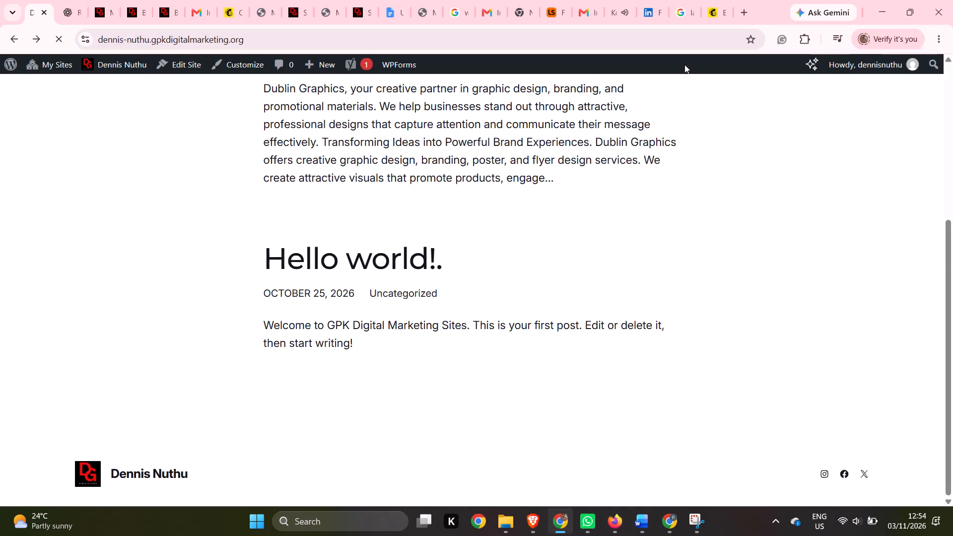
# Return to the Mailchimp landing page editor and set the dark "VISIT US NOW" footer section's background color to white (#ffffff).
pyautogui.click(716, 0)
pyautogui.scroll(-3, 454, 316)
pyautogui.scroll(1, 452, 319)
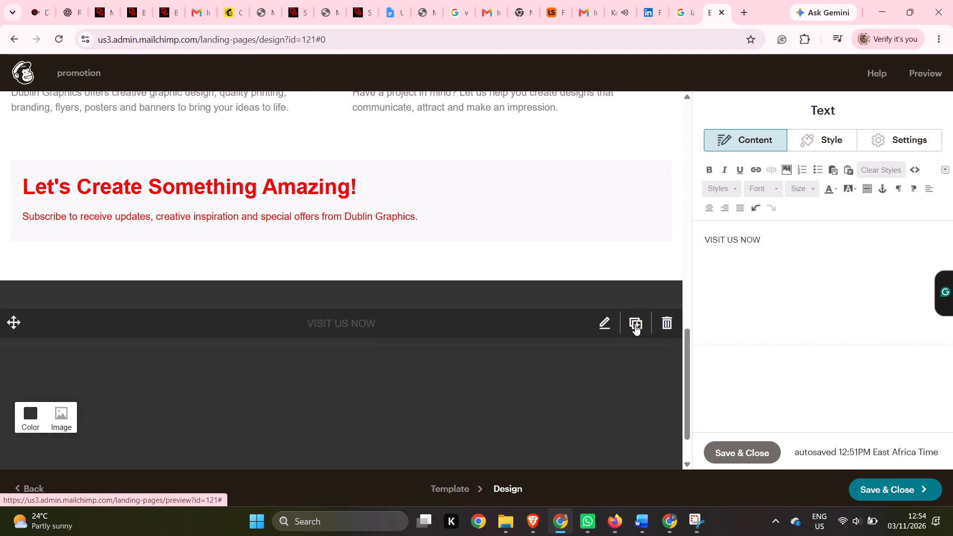
pyautogui.click(39, 414)
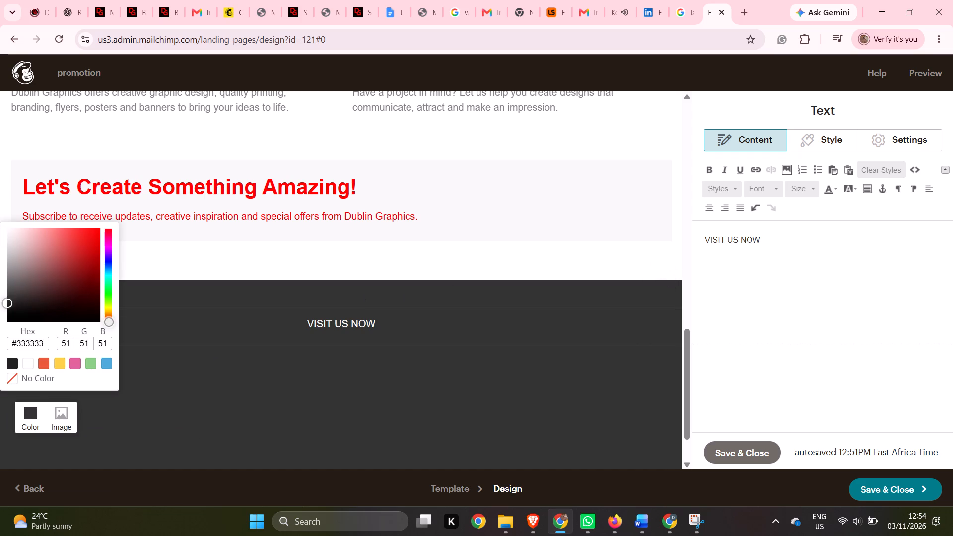
pyautogui.click(26, 365)
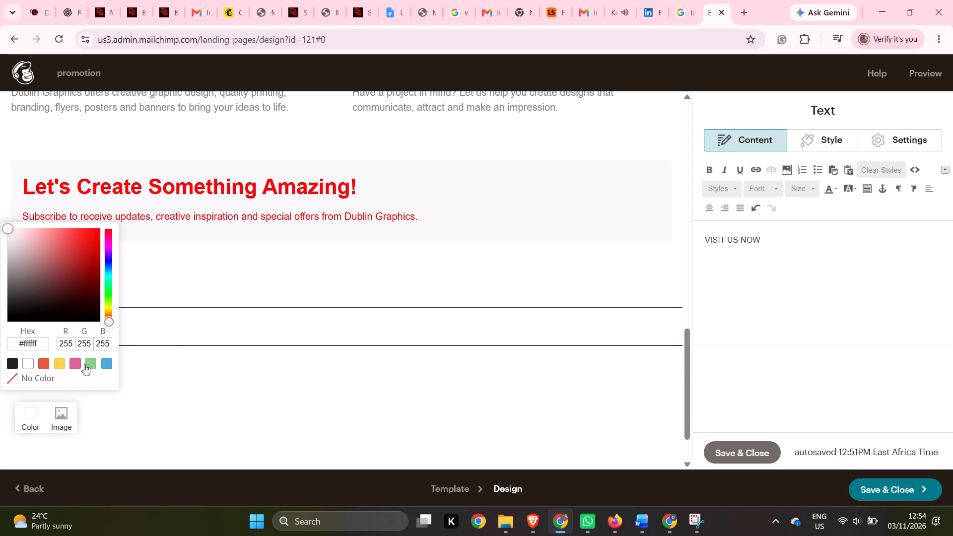
# Set the text color of "VISIT US NOW" in the footer text block to black.
pyautogui.scroll(-2, 536, 271)
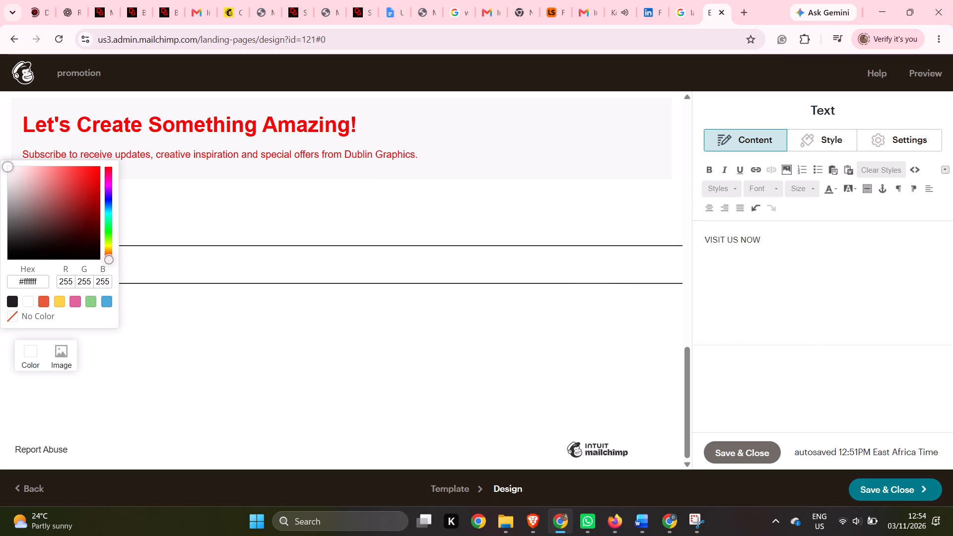
pyautogui.moveTo(782, 243); pyautogui.dragTo(702, 243)
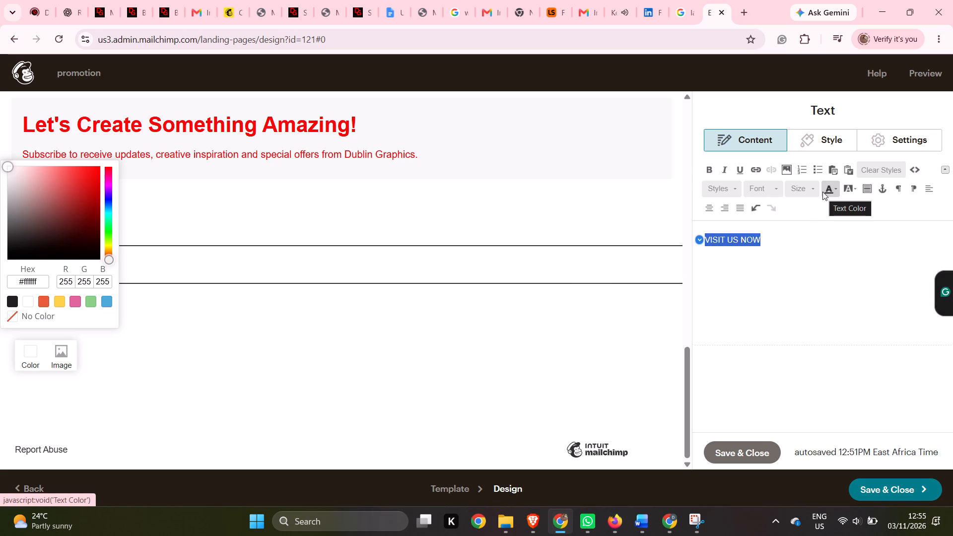
pyautogui.click(829, 192)
pyautogui.click(824, 215)
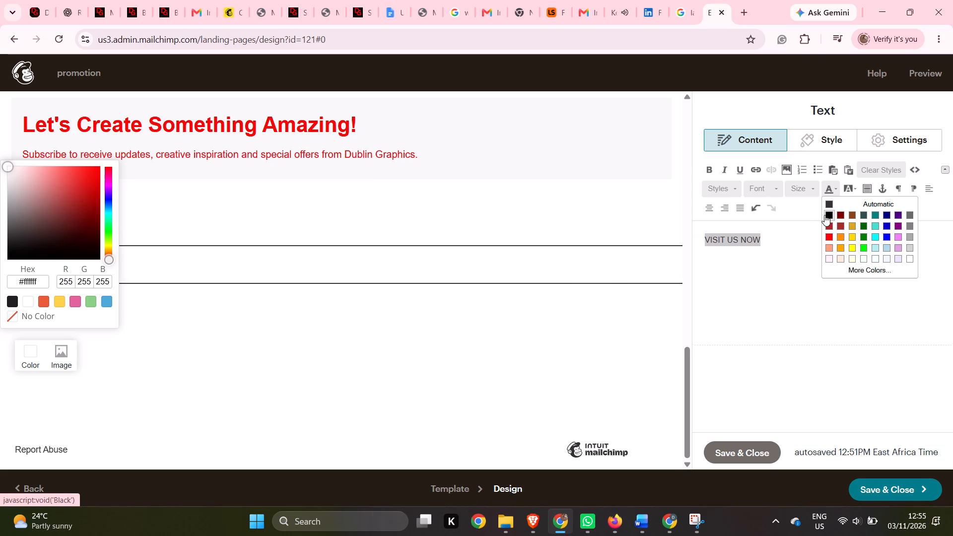
pyautogui.click(774, 274)
pyautogui.click(421, 358)
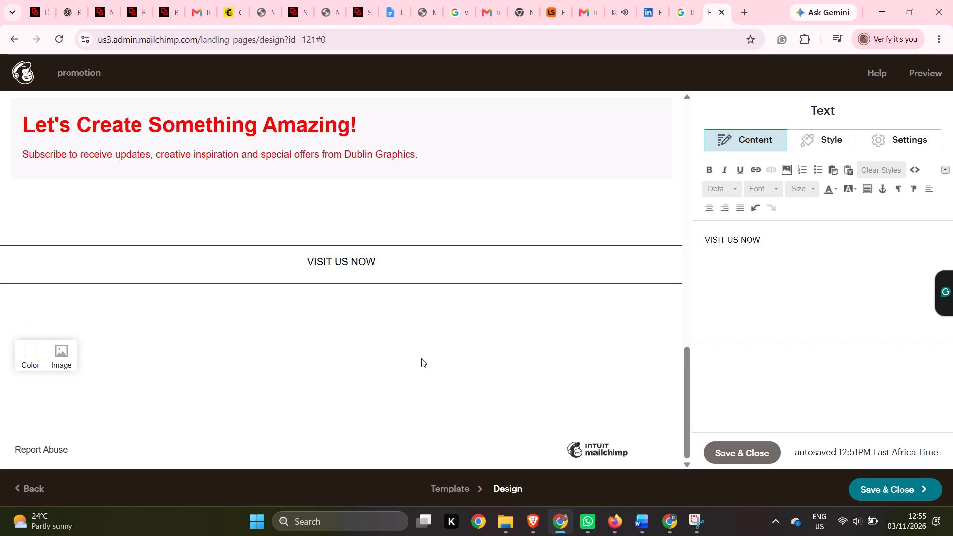
pyautogui.click(468, 232)
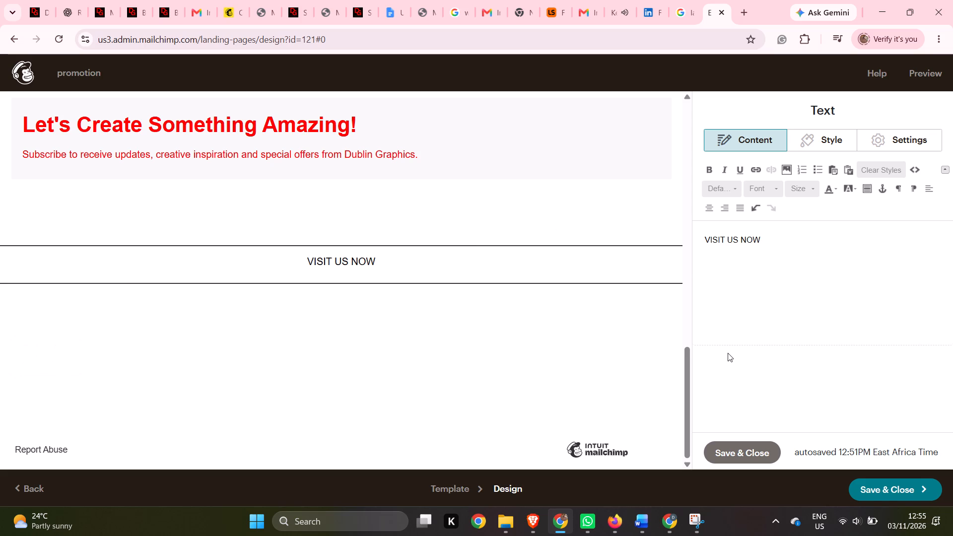
# Review the landing page from the Our Services list down to the footer to check the sections' styling.
pyautogui.scroll(-2, 728, 353)
pyautogui.click(231, 397)
pyautogui.scroll(5, 403, 230)
pyautogui.scroll(-3, 405, 233)
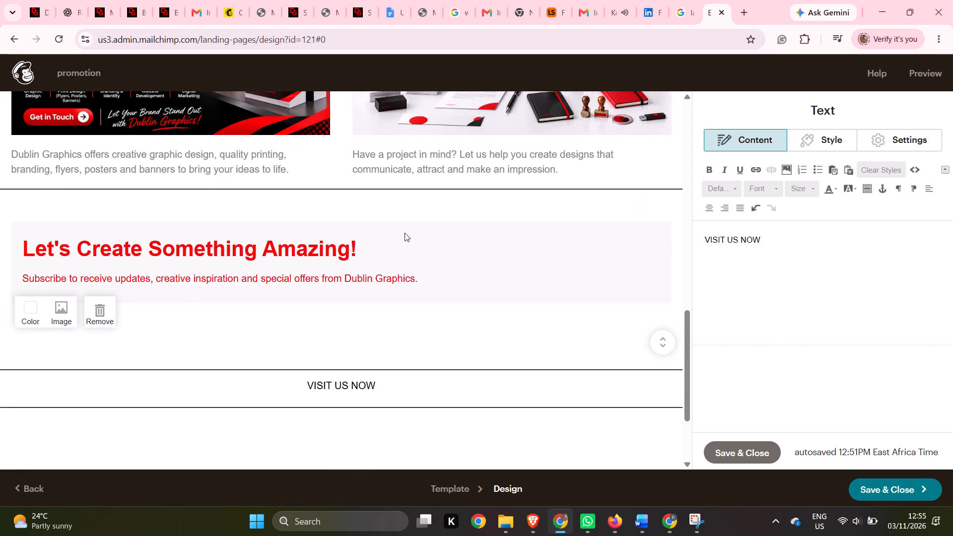
pyautogui.scroll(6, 489, 287)
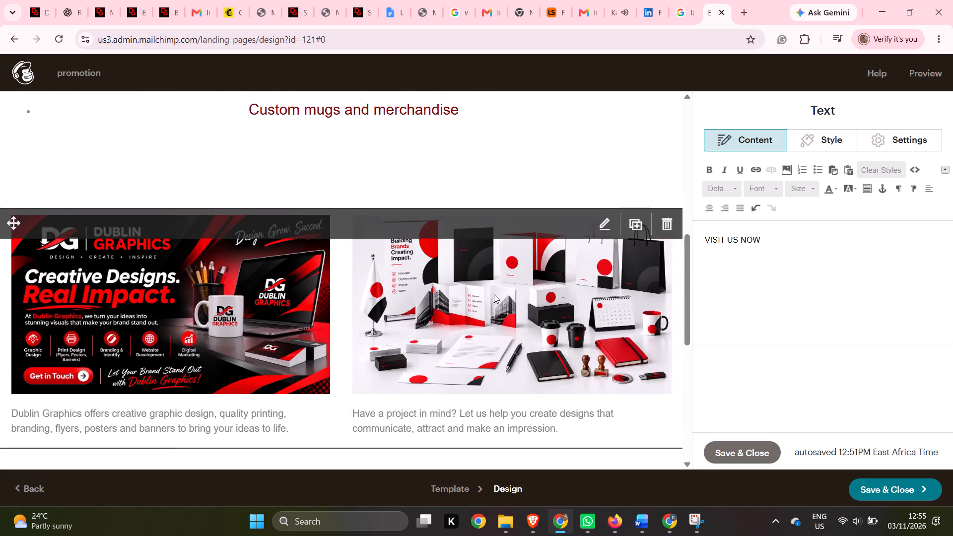
pyautogui.scroll(10, 494, 294)
pyautogui.scroll(-6, 495, 303)
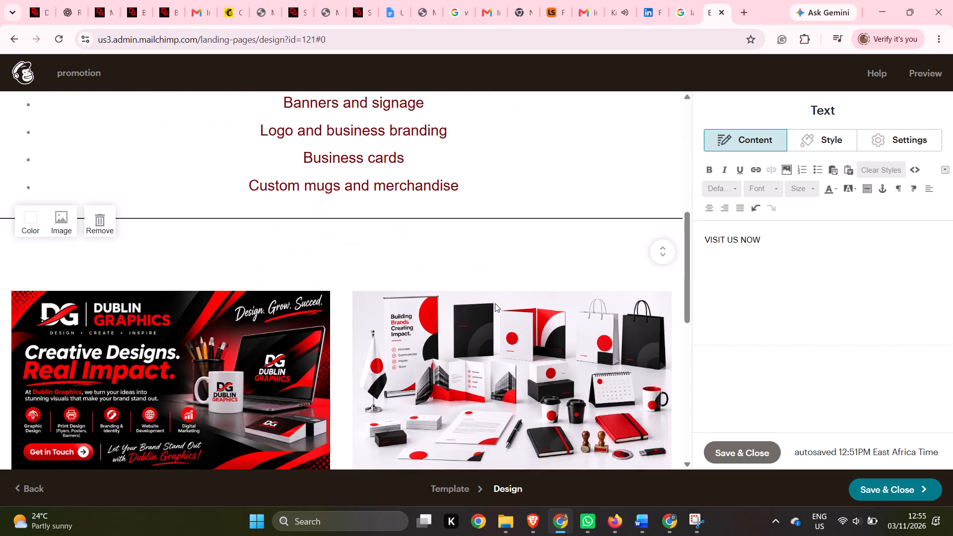
pyautogui.scroll(-9, 495, 303)
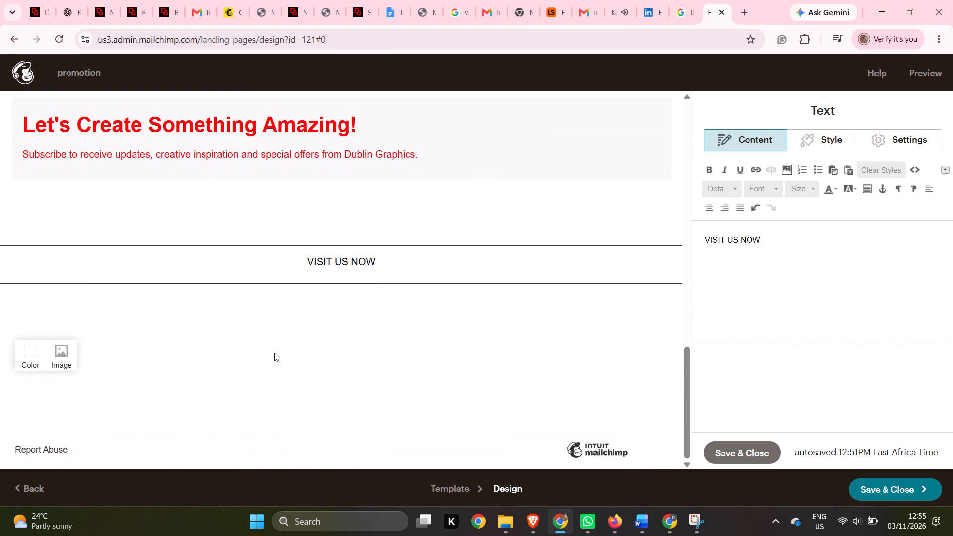
pyautogui.scroll(-4, 361, 353)
# Save and close the "VISIT US NOW" text block.
pyautogui.click(736, 451)
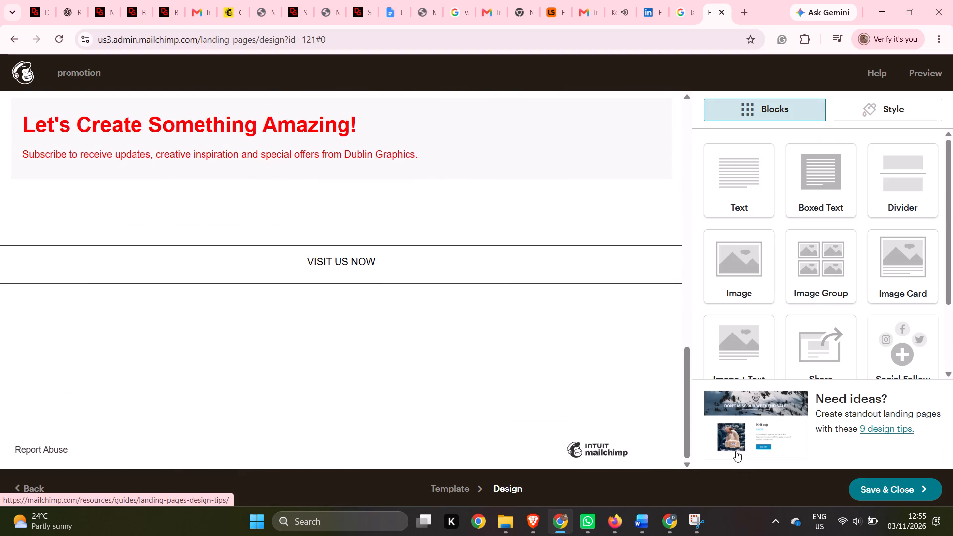
# Center the heading and subscription line in the "Let's Create Something Amazing!" boxed text block and save the block.
pyautogui.scroll(3, 416, 244)
pyautogui.scroll(-6, 475, 327)
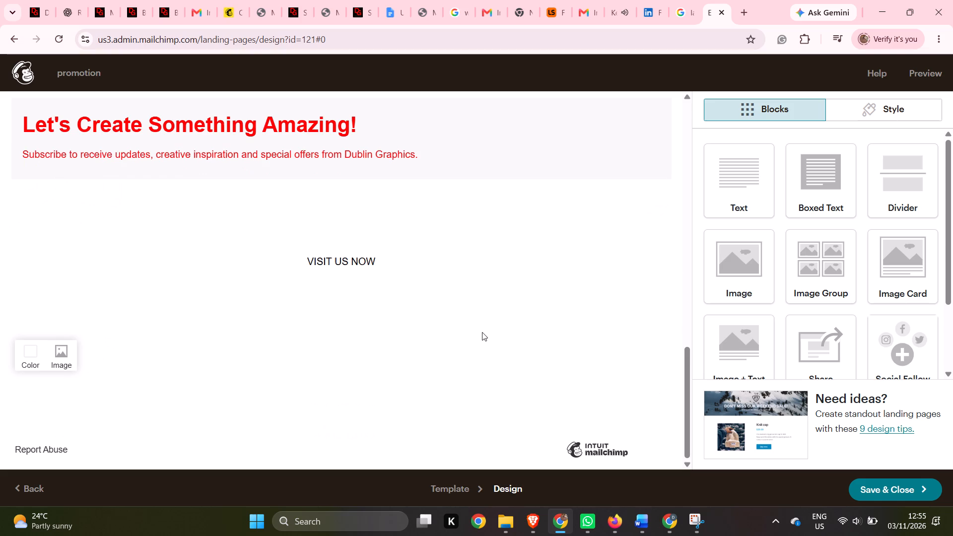
pyautogui.scroll(2, 482, 332)
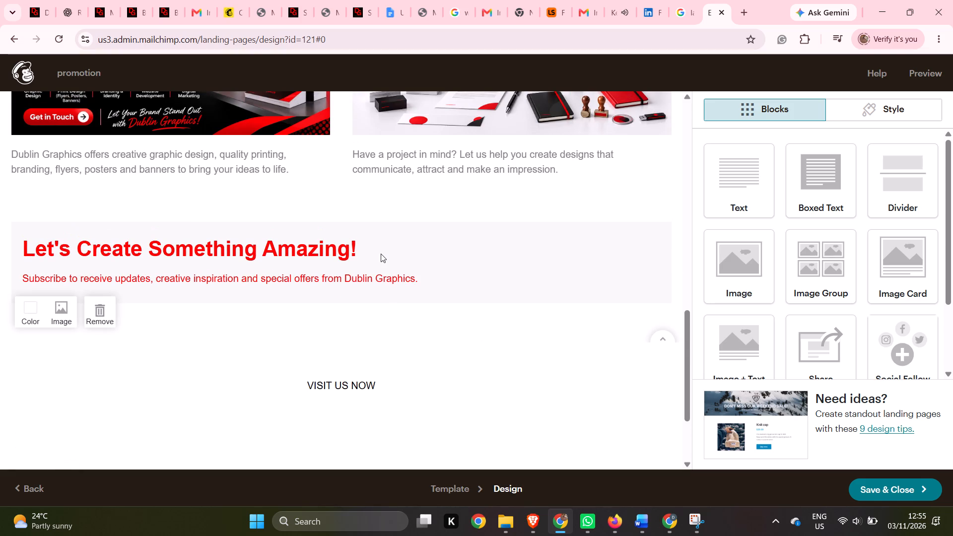
pyautogui.click(381, 254)
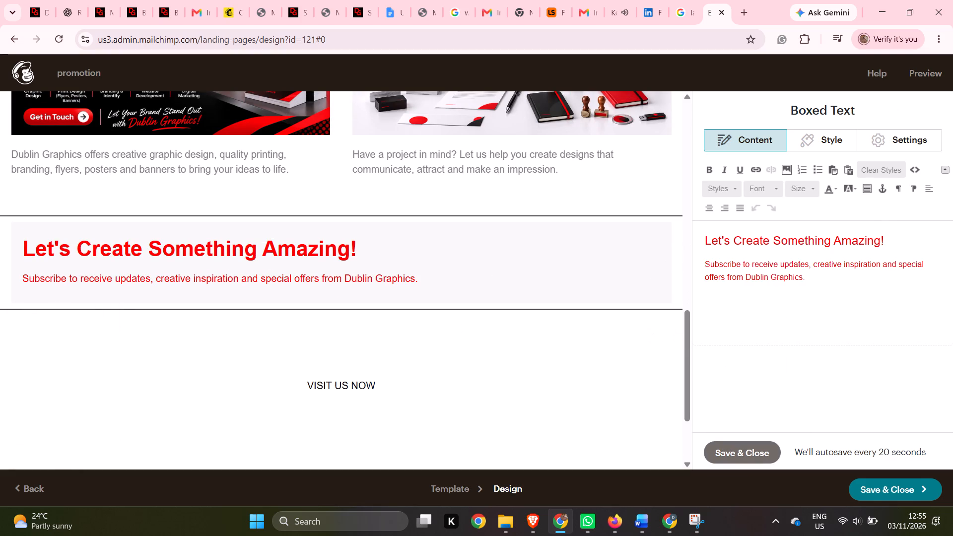
pyautogui.click(705, 242)
pyautogui.moveTo(797, 293); pyautogui.dragTo(786, 285)
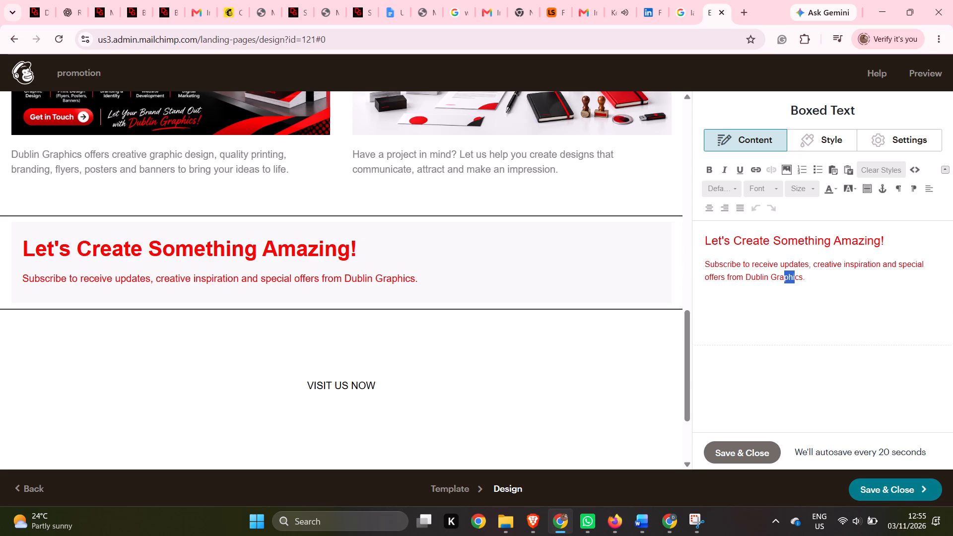
pyautogui.moveTo(786, 285); pyautogui.dragTo(785, 277)
pyautogui.click(820, 282)
pyautogui.moveTo(820, 282); pyautogui.dragTo(684, 231)
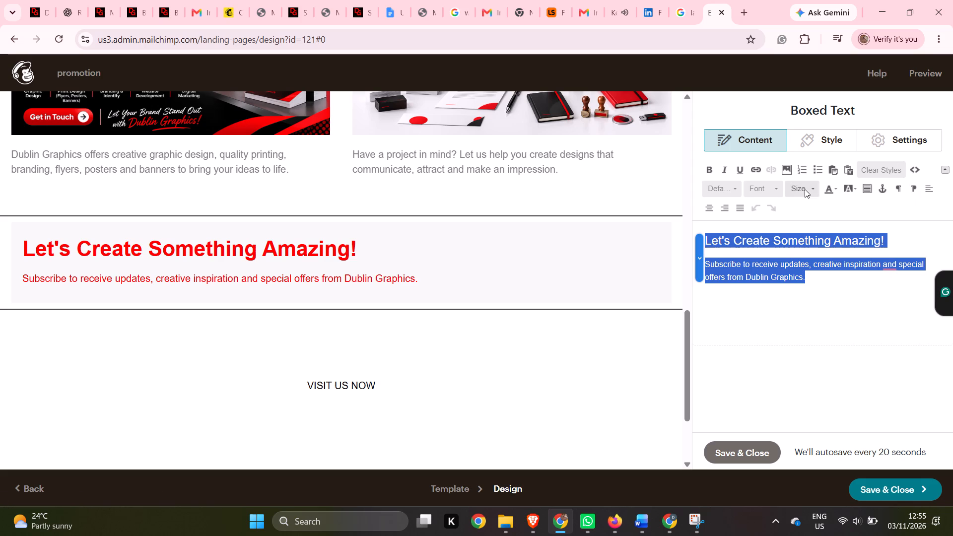
pyautogui.click(707, 207)
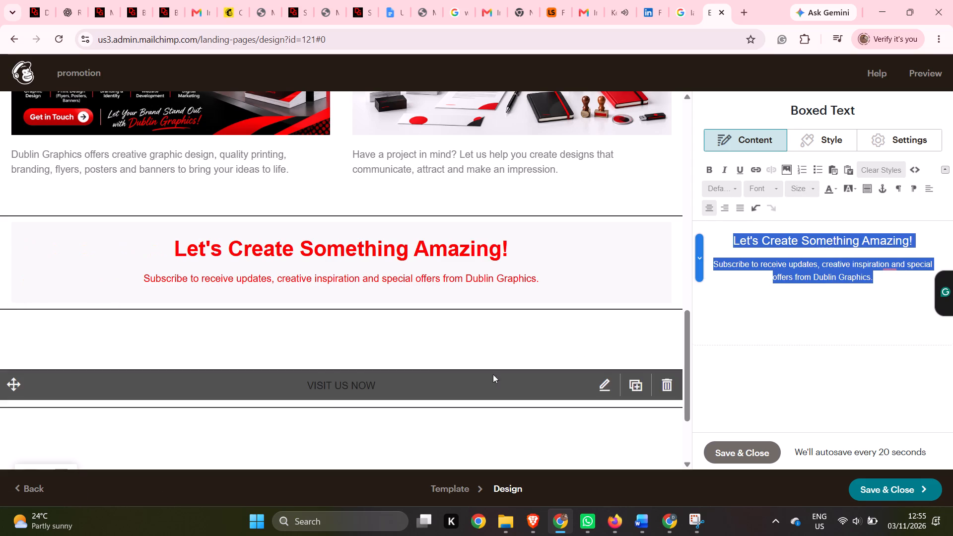
pyautogui.click(505, 338)
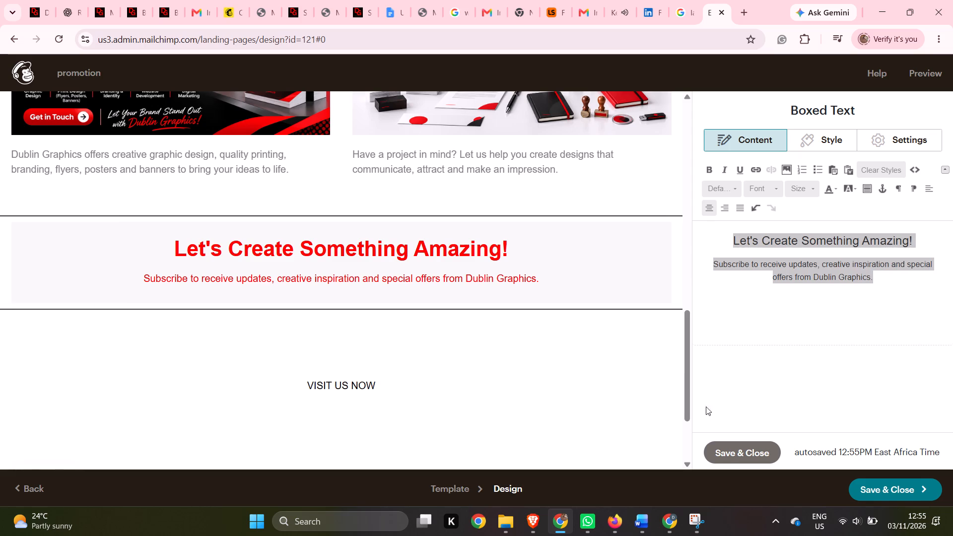
pyautogui.click(728, 455)
# Review the whole landing page layout, from the logo header and Our Services list to the footer.
pyautogui.scroll(3, 618, 347)
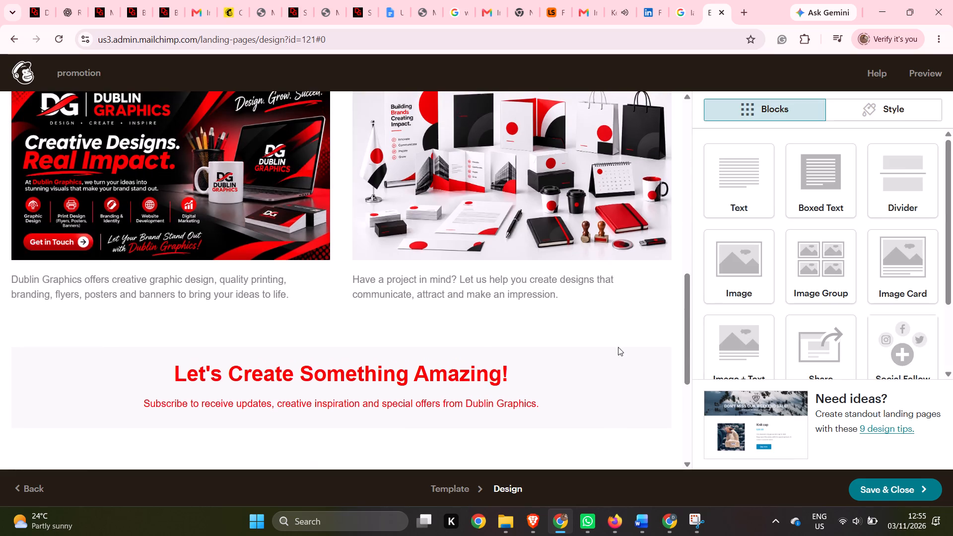
pyautogui.scroll(5, 618, 347)
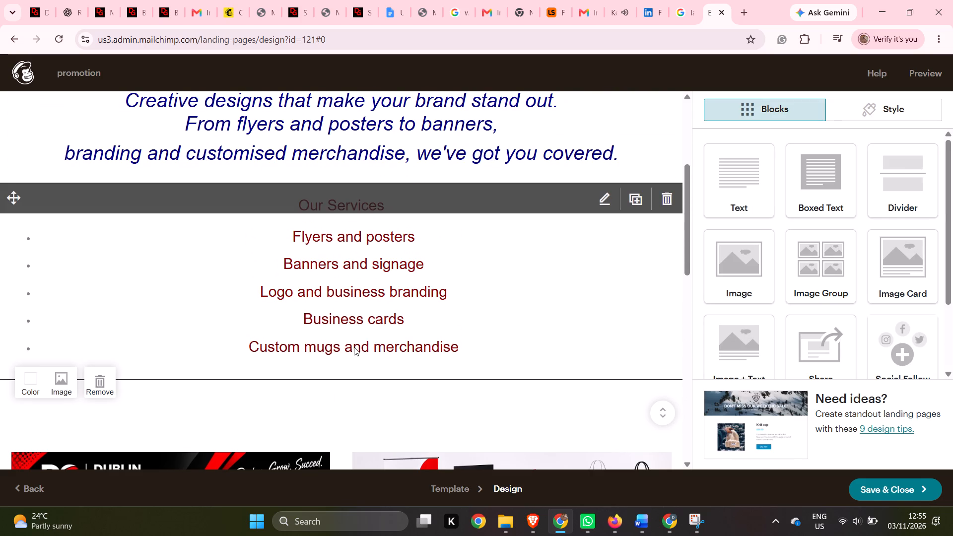
pyautogui.scroll(2, 530, 376)
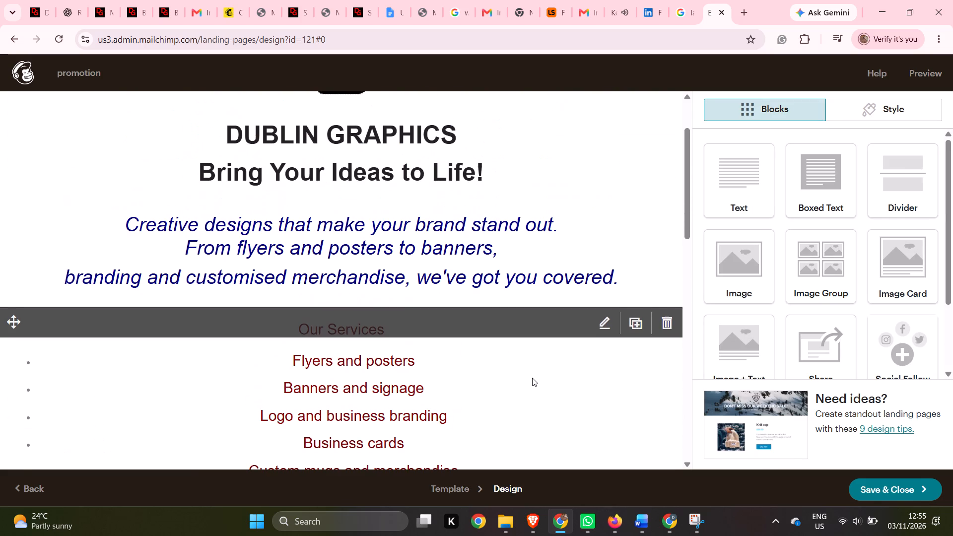
pyautogui.scroll(2, 532, 378)
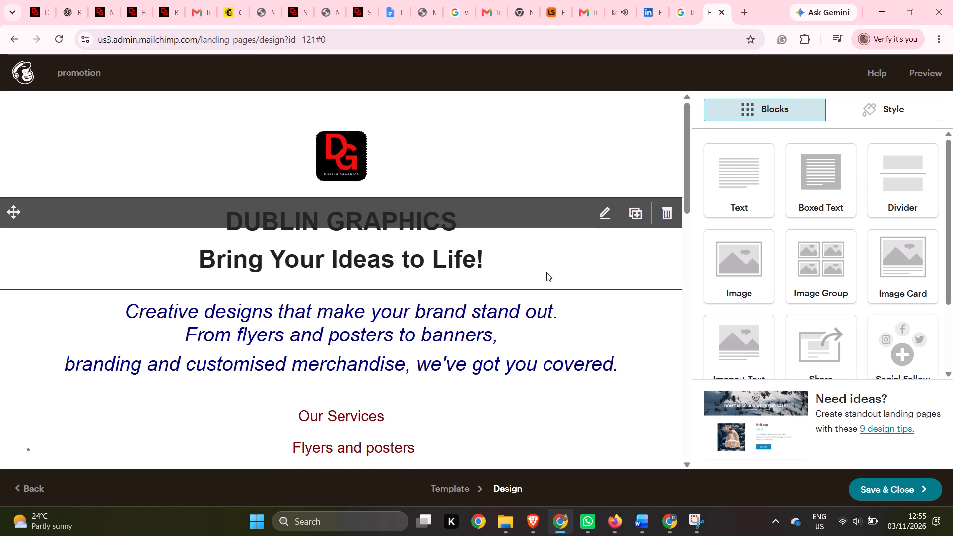
pyautogui.scroll(-20, 531, 272)
pyautogui.scroll(2, 512, 273)
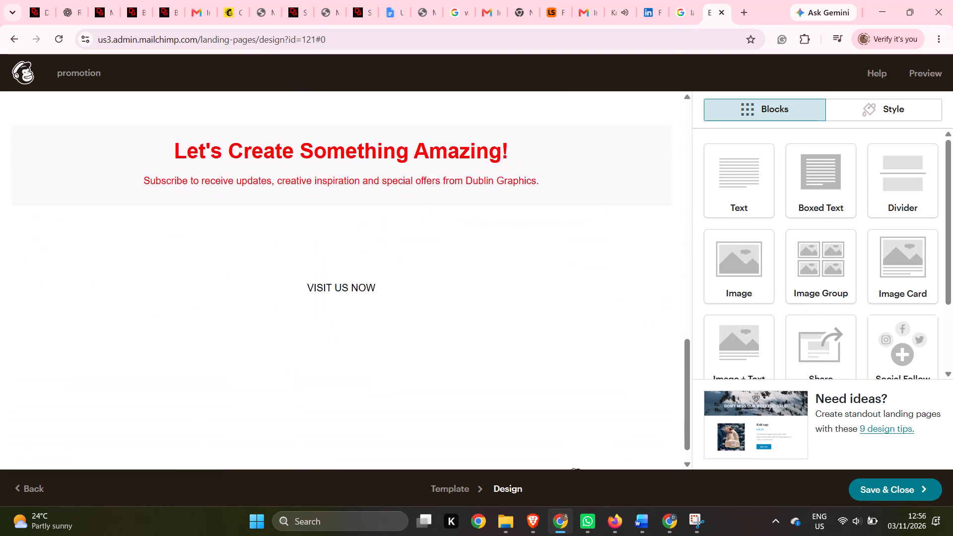
pyautogui.scroll(14, 512, 273)
pyautogui.scroll(-3, 512, 273)
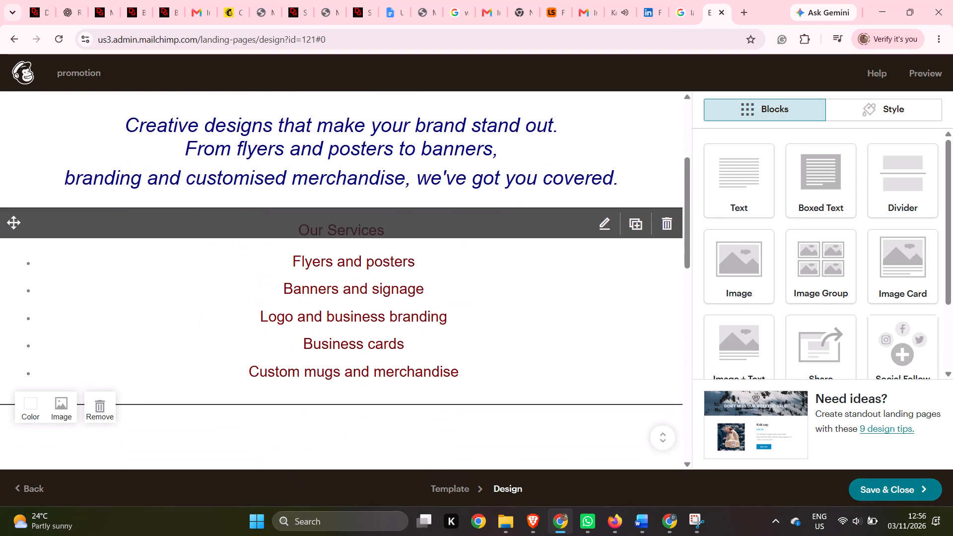
# Set the font size of all the text in the Our Services block, heading and bullet list, to 26.
pyautogui.moveTo(489, 369); pyautogui.dragTo(353, 328)
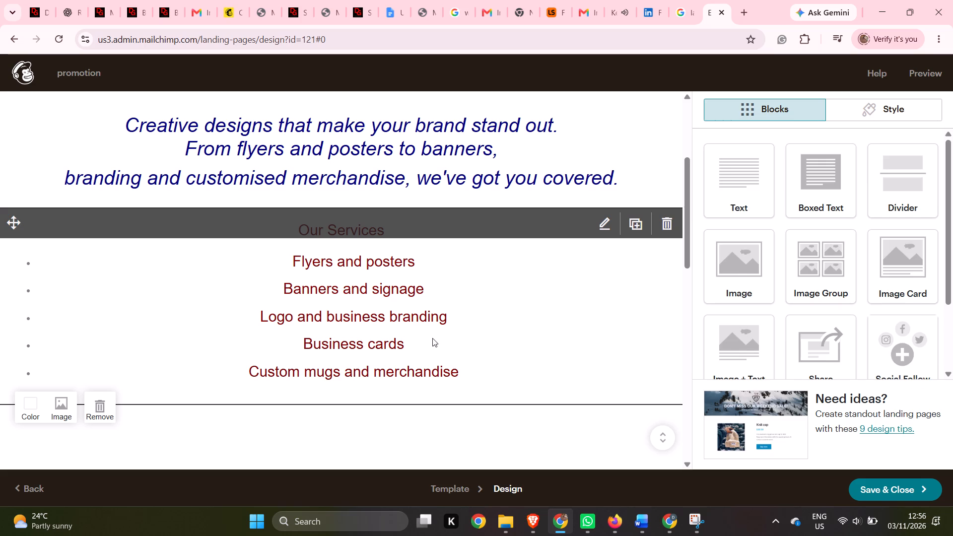
pyautogui.click(516, 309)
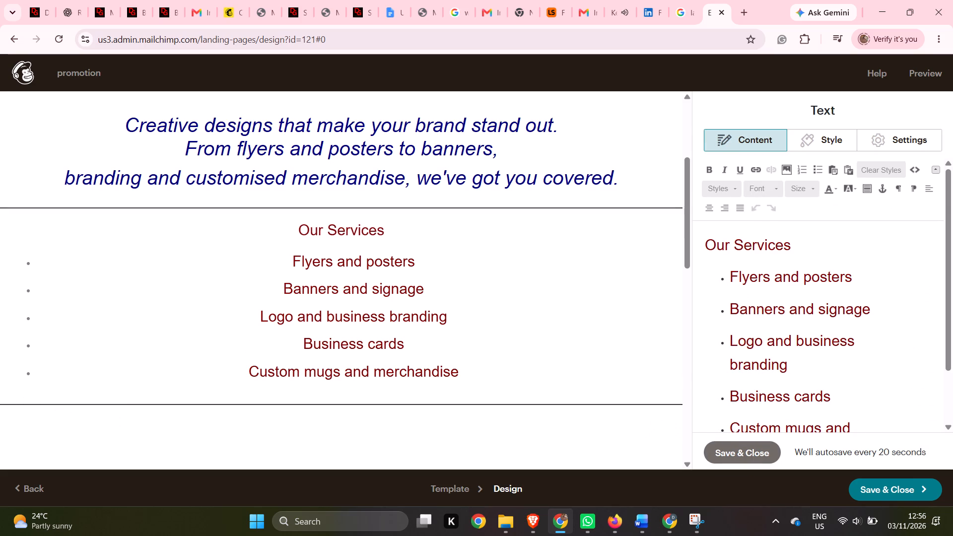
pyautogui.scroll(-3, 859, 389)
pyautogui.moveTo(824, 394); pyautogui.dragTo(738, 244)
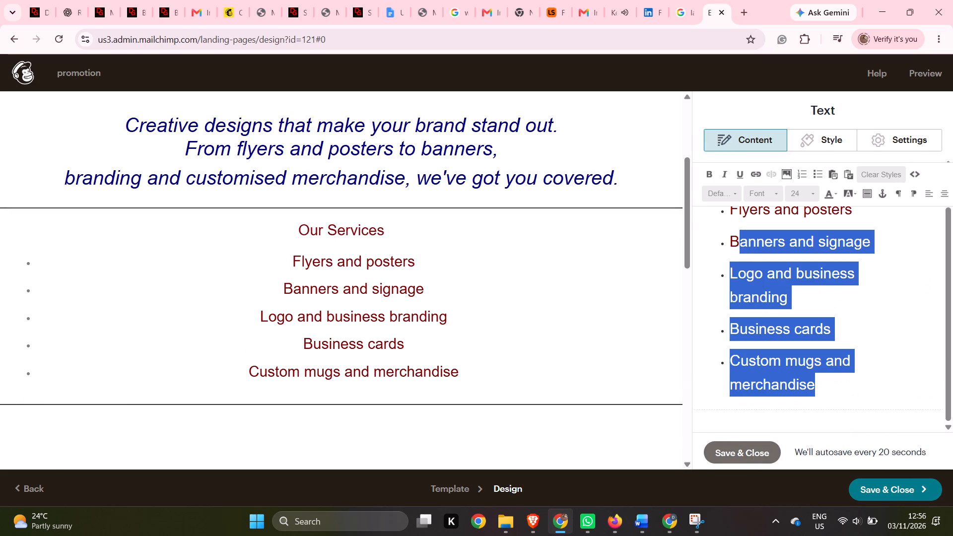
pyautogui.moveTo(738, 244); pyautogui.dragTo(726, 229)
pyautogui.click(865, 317)
pyautogui.scroll(2, 808, 293)
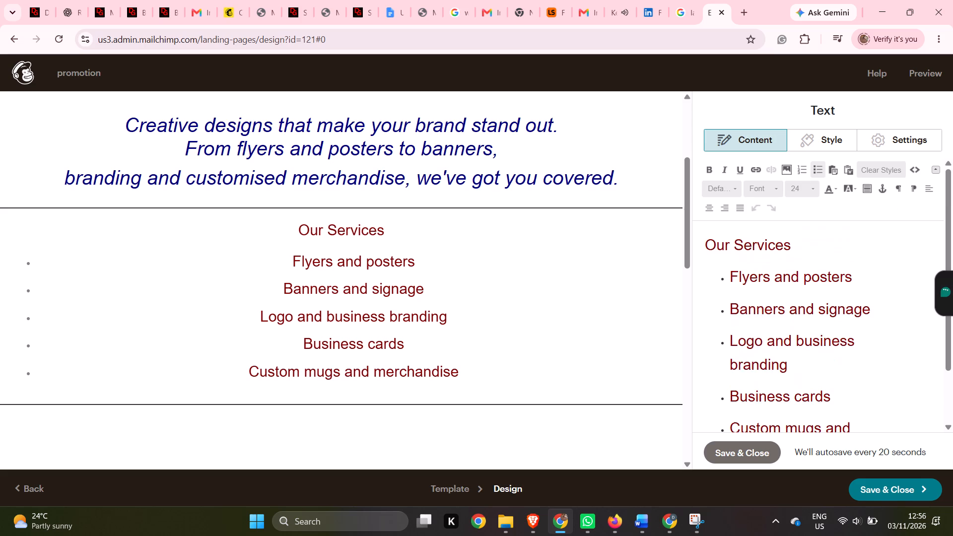
pyautogui.hotkey('ctrl', 'a')
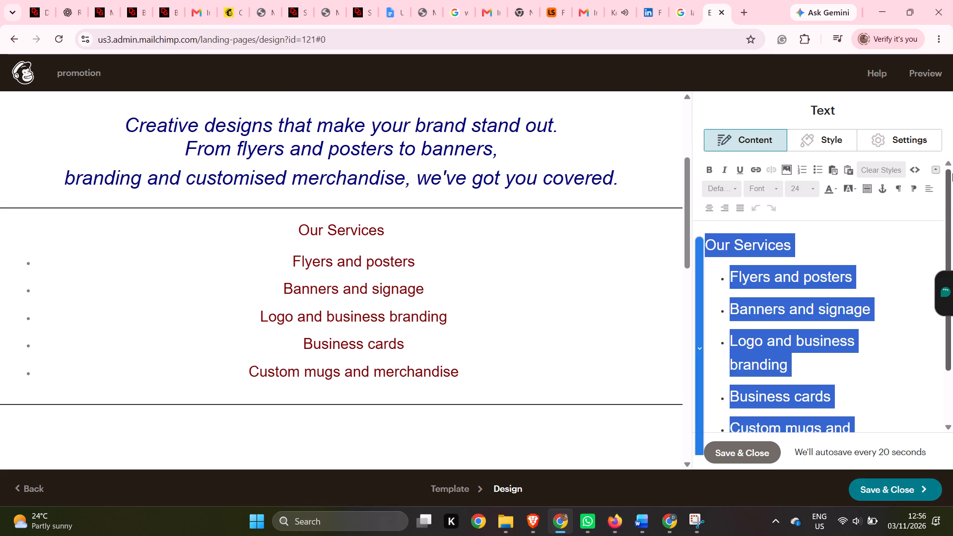
pyautogui.click(811, 191)
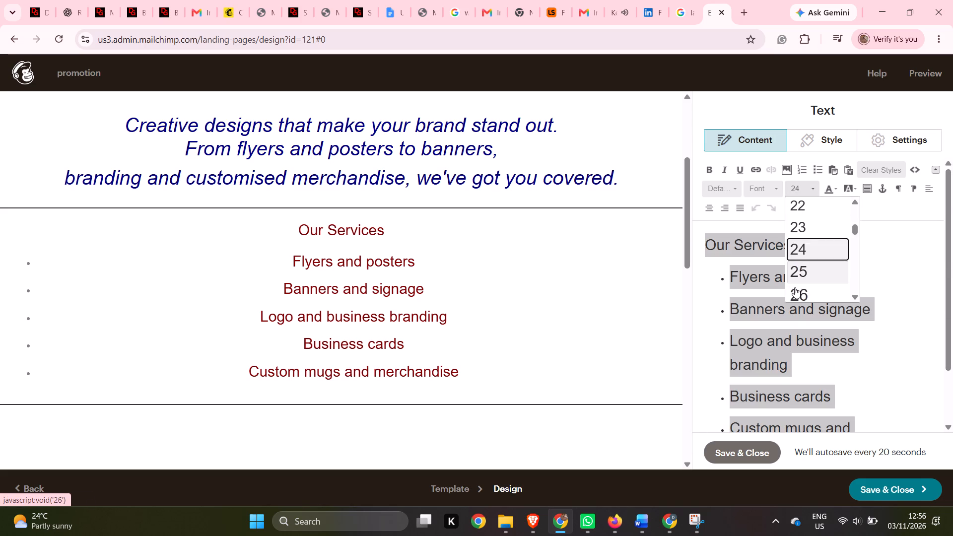
pyautogui.click(796, 287)
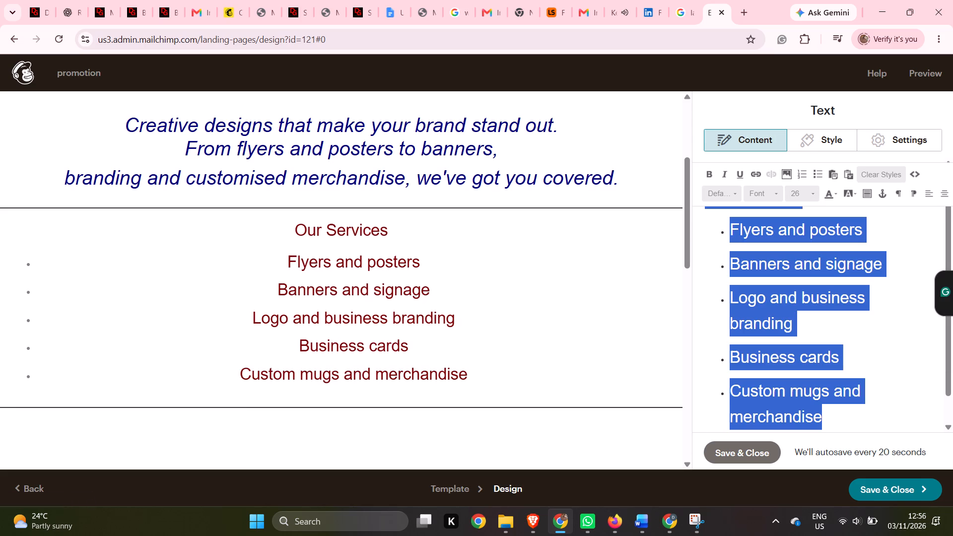
# Color all the text in the Our Services block red, then save and close the block.
pyautogui.click(834, 196)
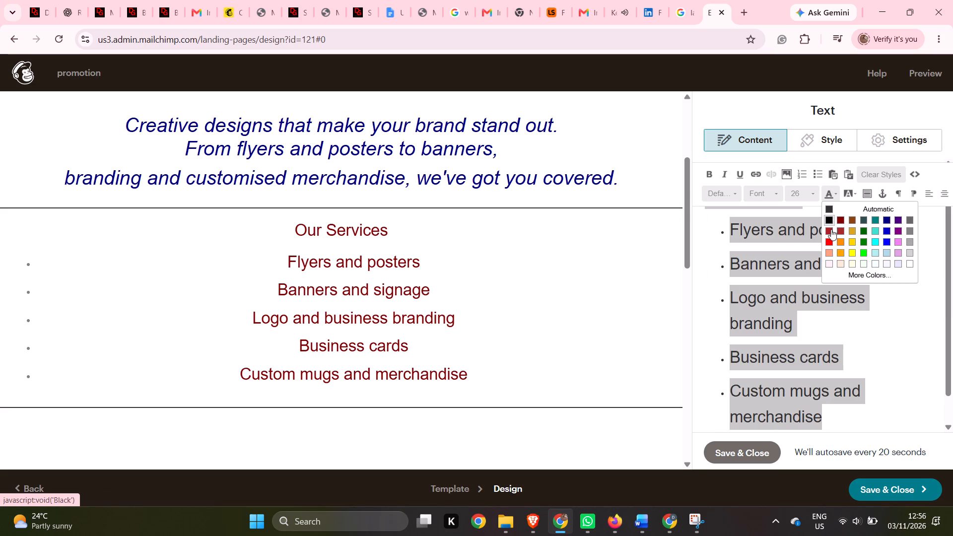
pyautogui.click(829, 237)
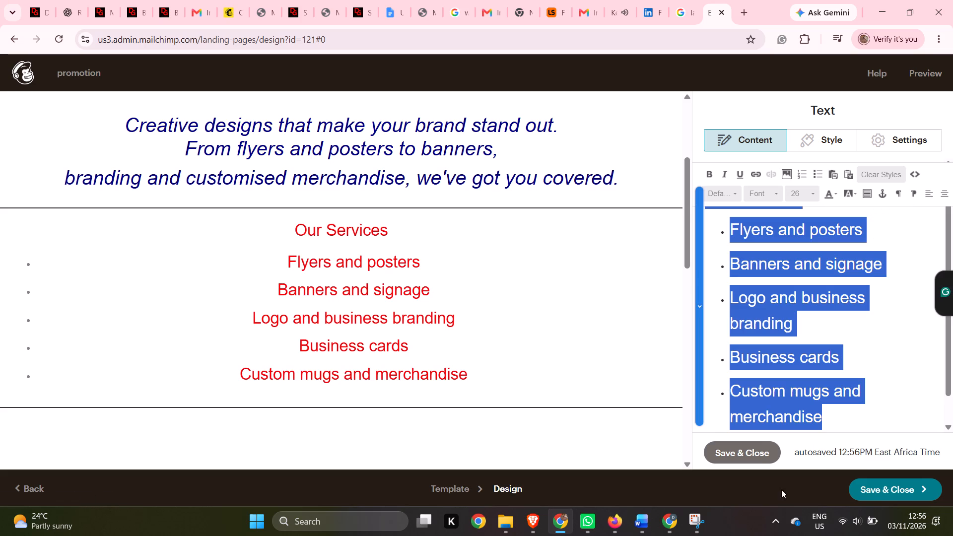
pyautogui.click(758, 458)
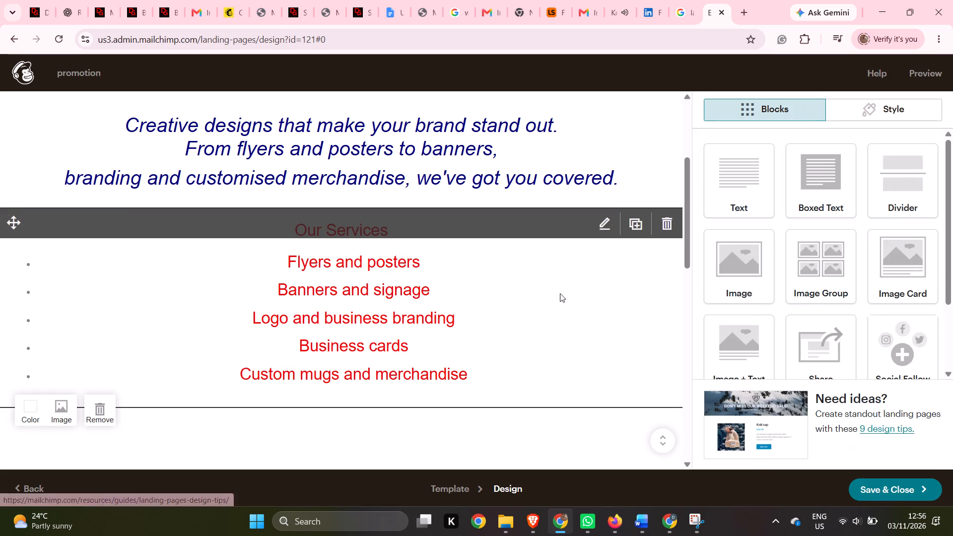
# Check the text colors across the landing page, from the logo header to the "Let's Create Something Amazing!" block.
pyautogui.scroll(3, 534, 254)
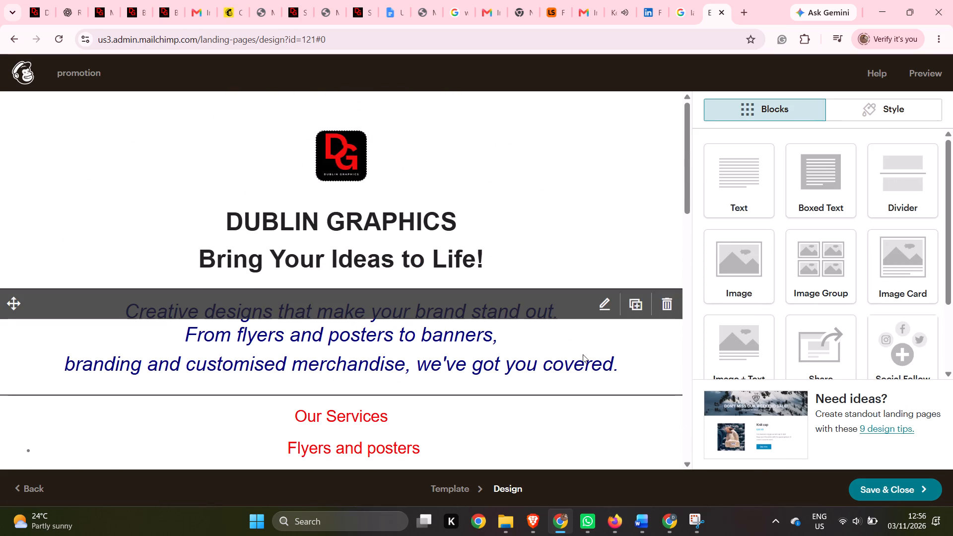
pyautogui.scroll(-7, 569, 356)
pyautogui.scroll(2, 569, 357)
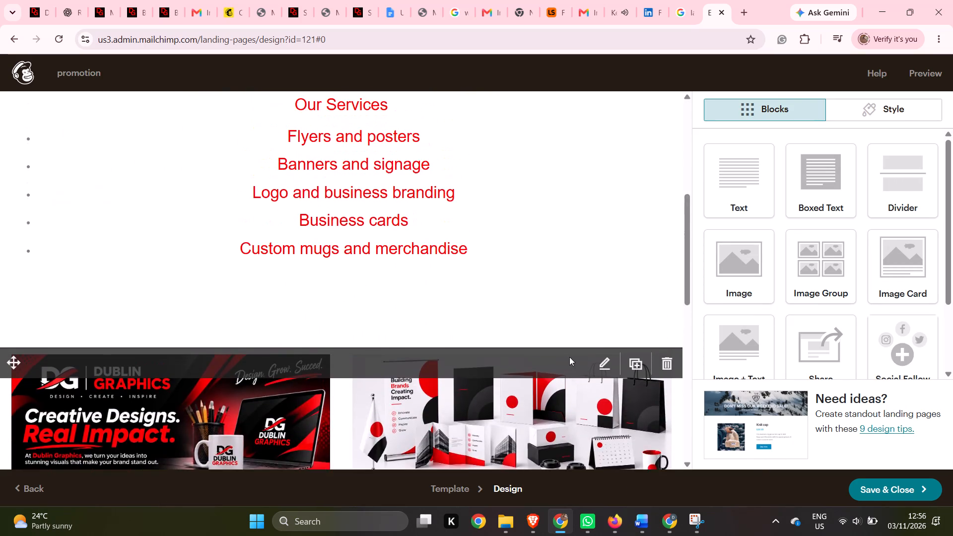
pyautogui.scroll(-12, 569, 357)
pyautogui.scroll(6, 574, 358)
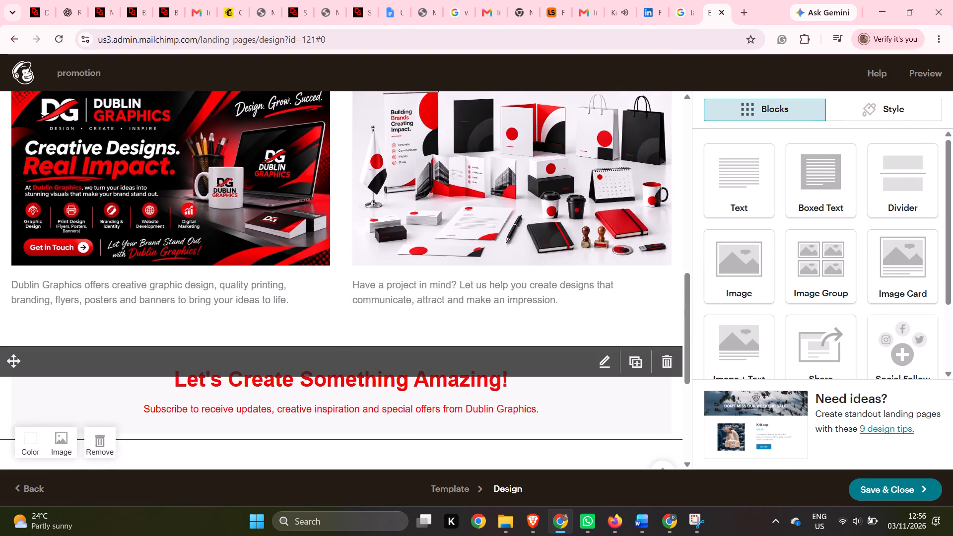
pyautogui.scroll(9, 577, 358)
# Color all the italic "Creative designs that make your brand stand out" introduction text red.
pyautogui.click(591, 362)
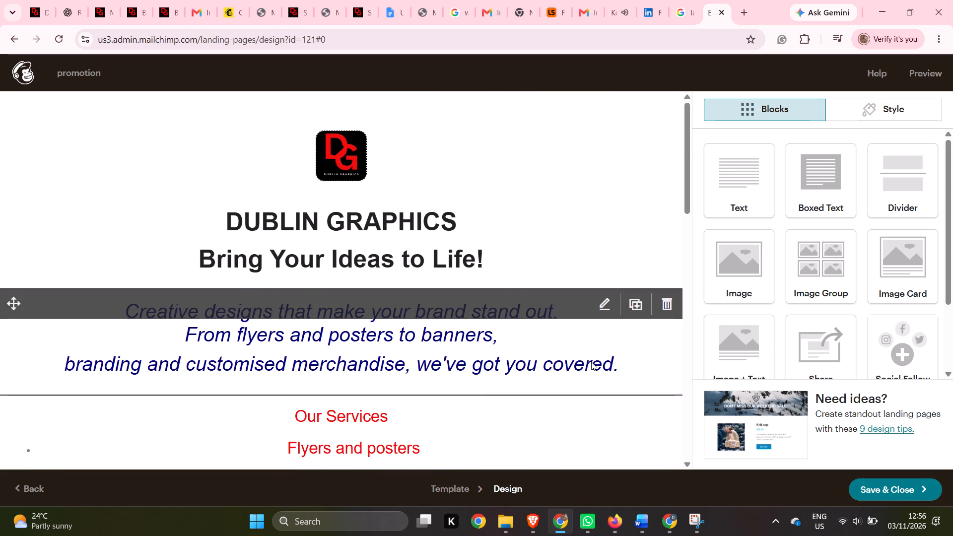
pyautogui.click(745, 320)
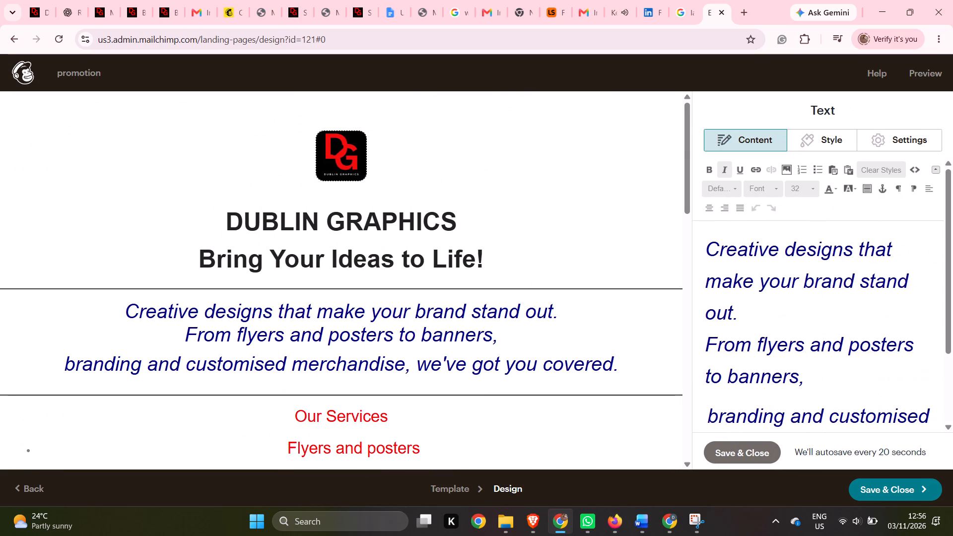
pyautogui.hotkey('ctrl', 'a')
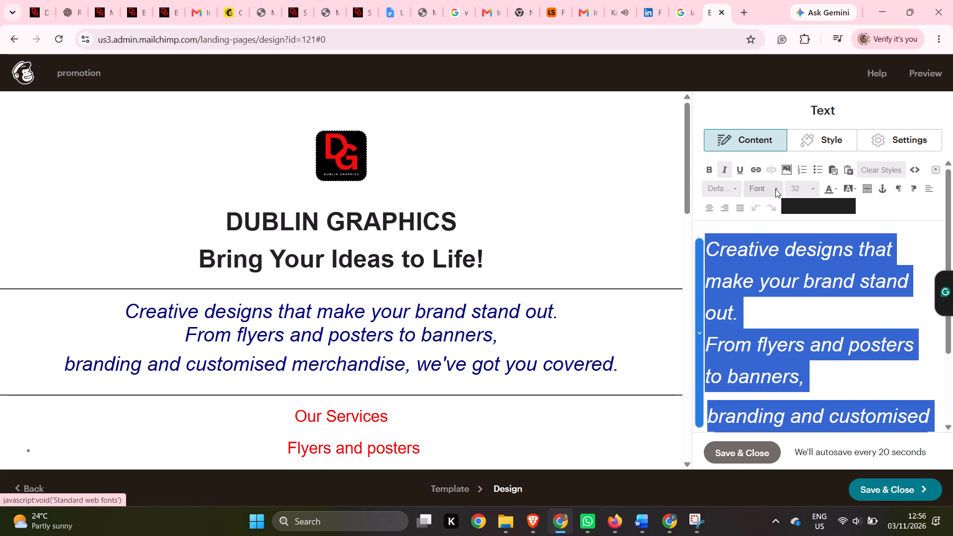
pyautogui.click(831, 190)
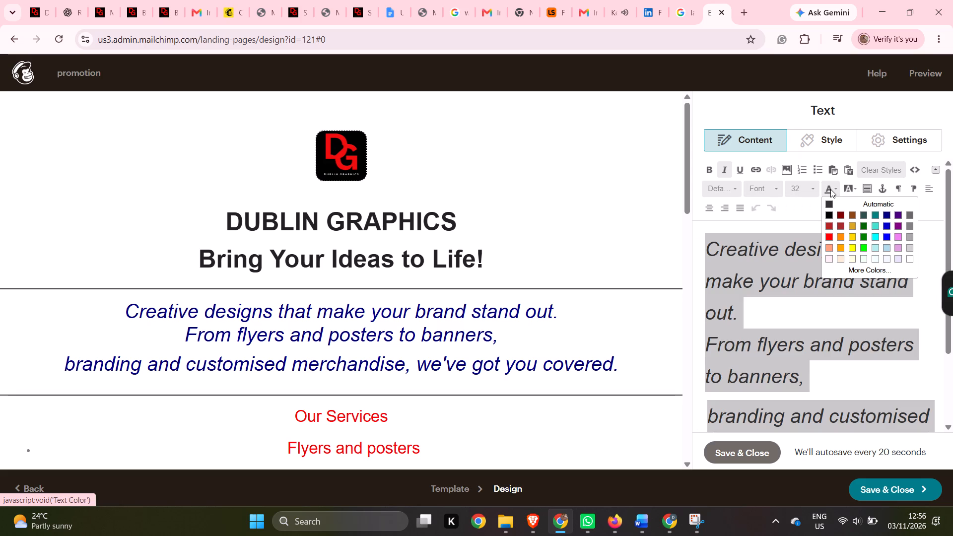
pyautogui.click(830, 234)
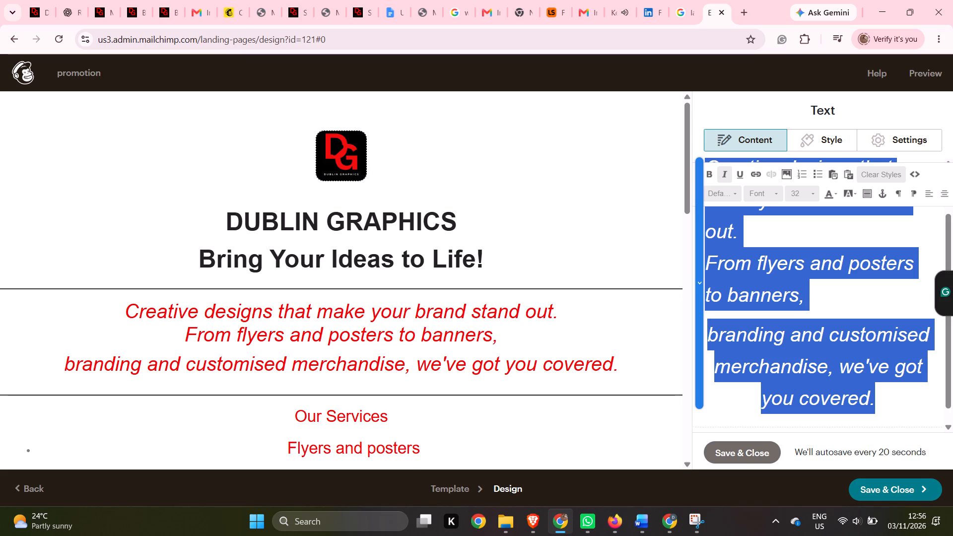
pyautogui.click(603, 169)
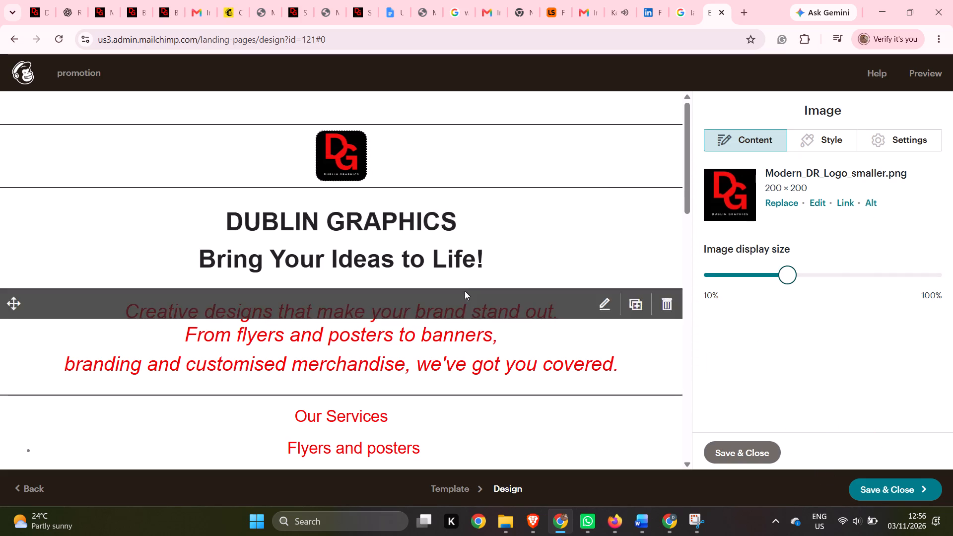
# Color both heading lines, "DUBLIN GRAPHICS" and "Bring Your Ideas to Life!", red.
pyautogui.click(482, 269)
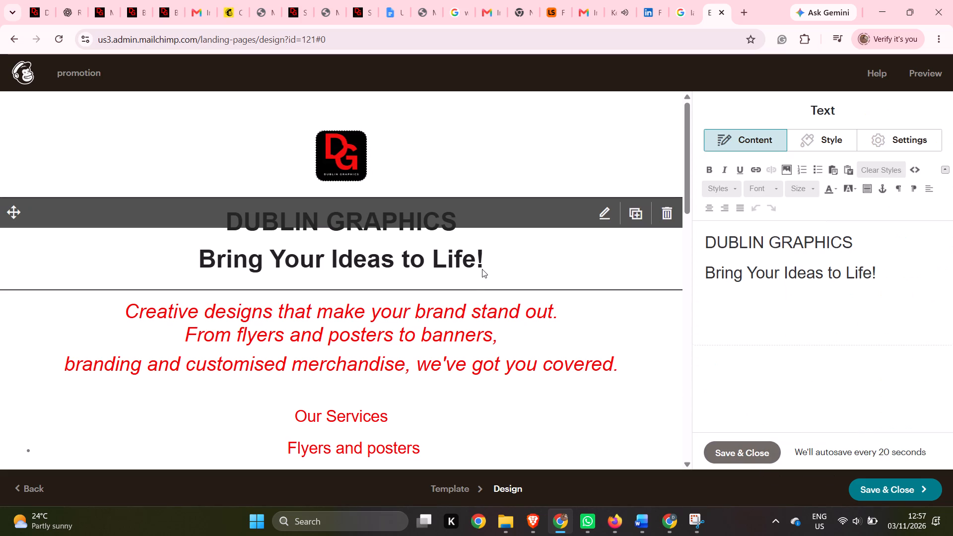
pyautogui.click(822, 266)
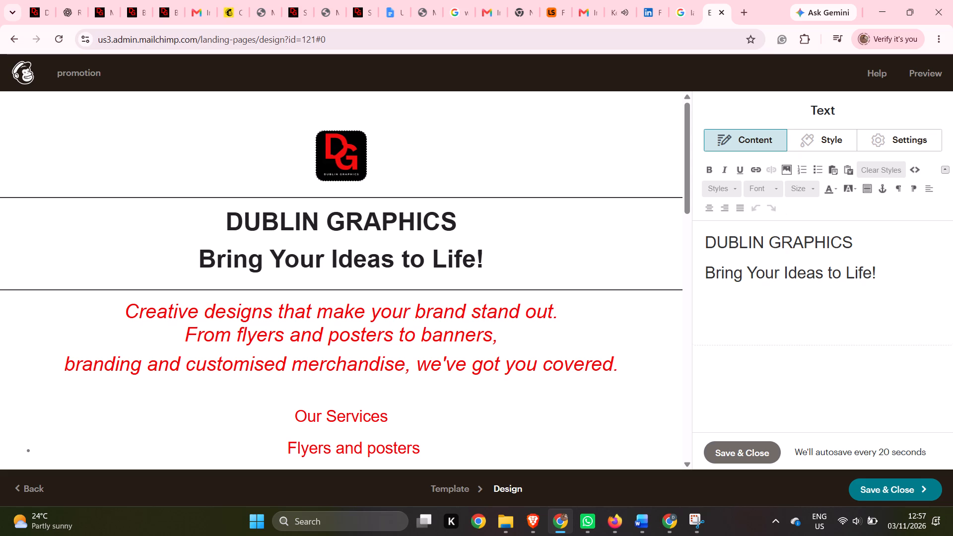
pyautogui.hotkey('ctrl', 'a')
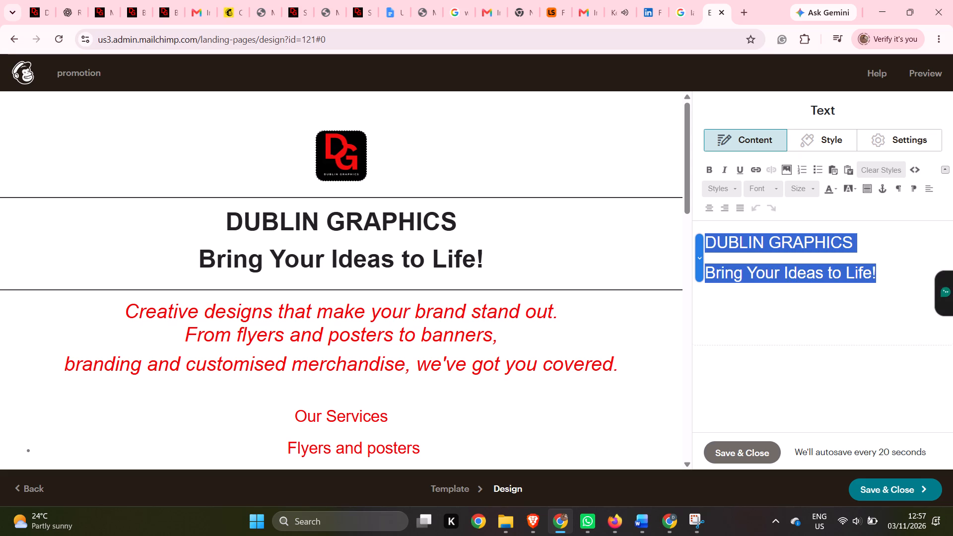
pyautogui.click(830, 189)
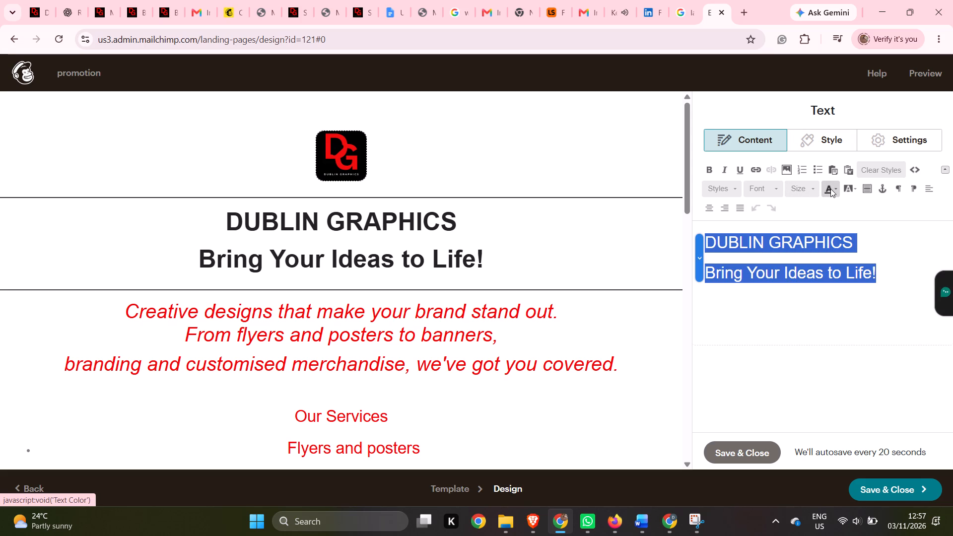
pyautogui.click(832, 233)
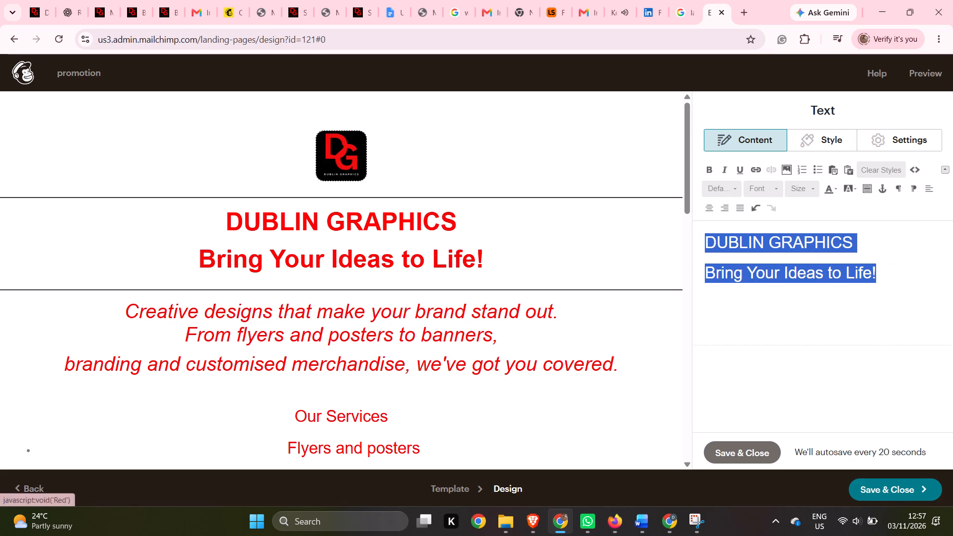
pyautogui.click(837, 345)
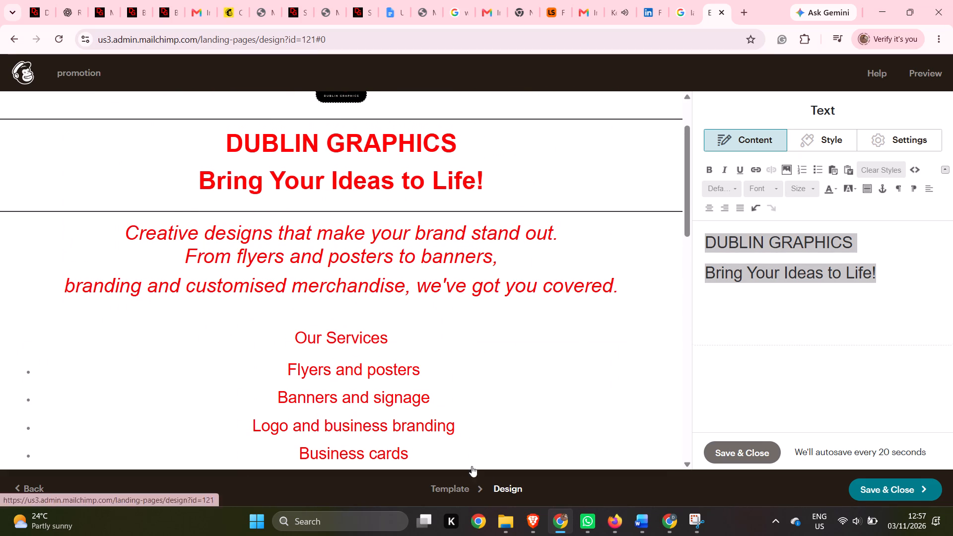
# Color the "VISIT US NOW" footer text red, then save and close its text block.
pyautogui.scroll(-3, 499, 328)
pyautogui.scroll(8, 499, 328)
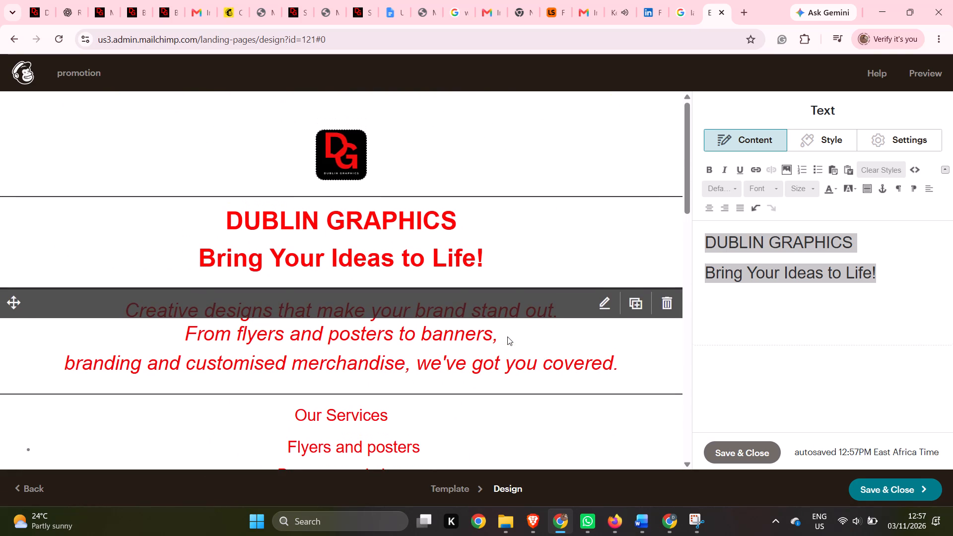
pyautogui.scroll(-9, 524, 313)
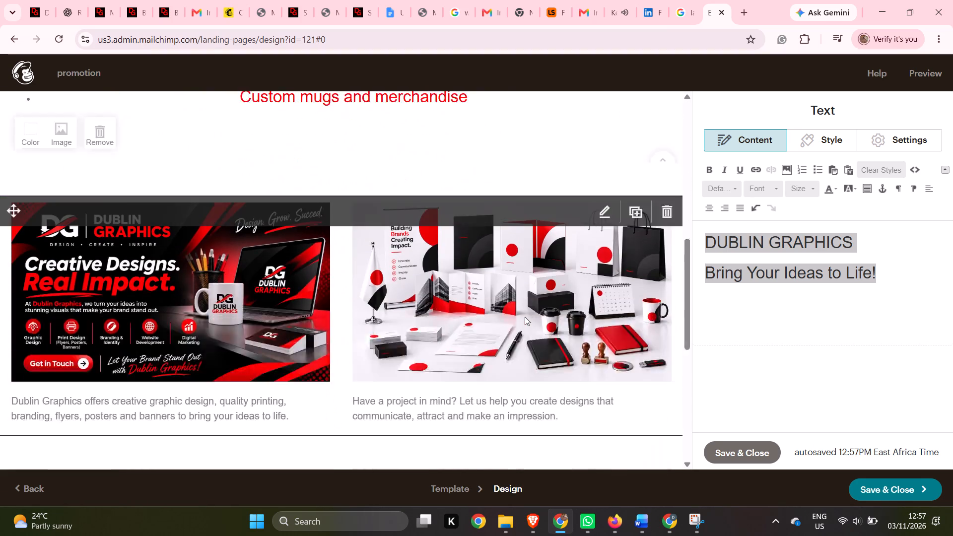
pyautogui.scroll(-4, 525, 317)
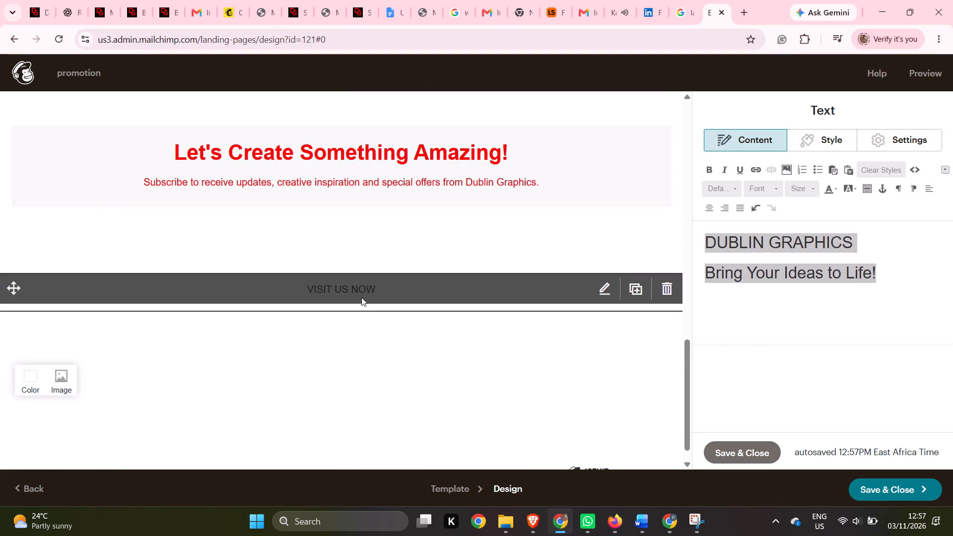
pyautogui.click(361, 297)
pyautogui.click(604, 283)
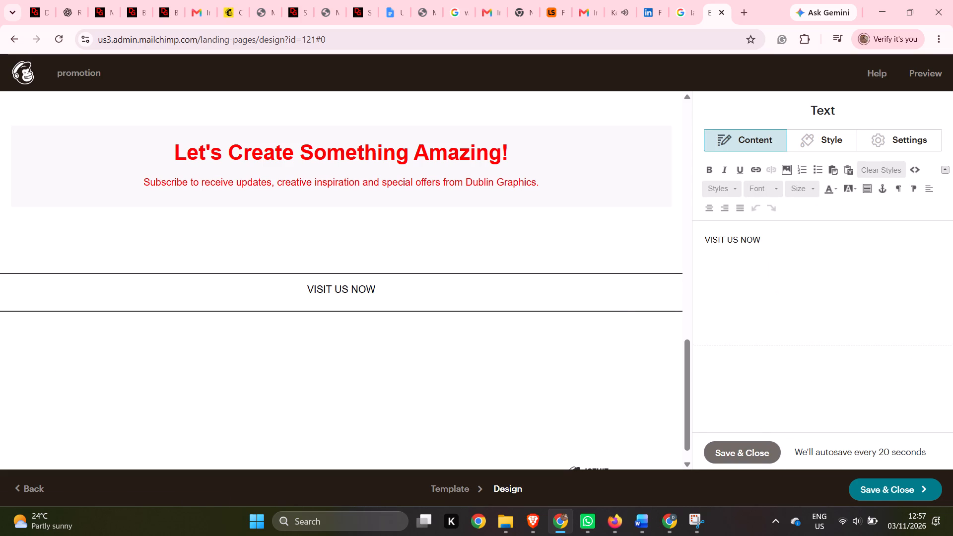
pyautogui.click(757, 243)
pyautogui.moveTo(757, 243); pyautogui.dragTo(704, 242)
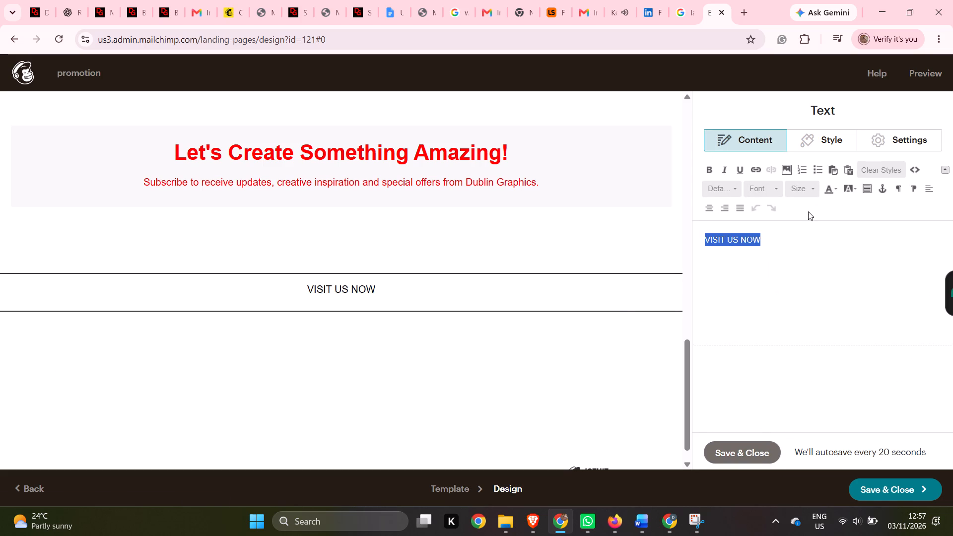
pyautogui.click(832, 190)
pyautogui.click(825, 234)
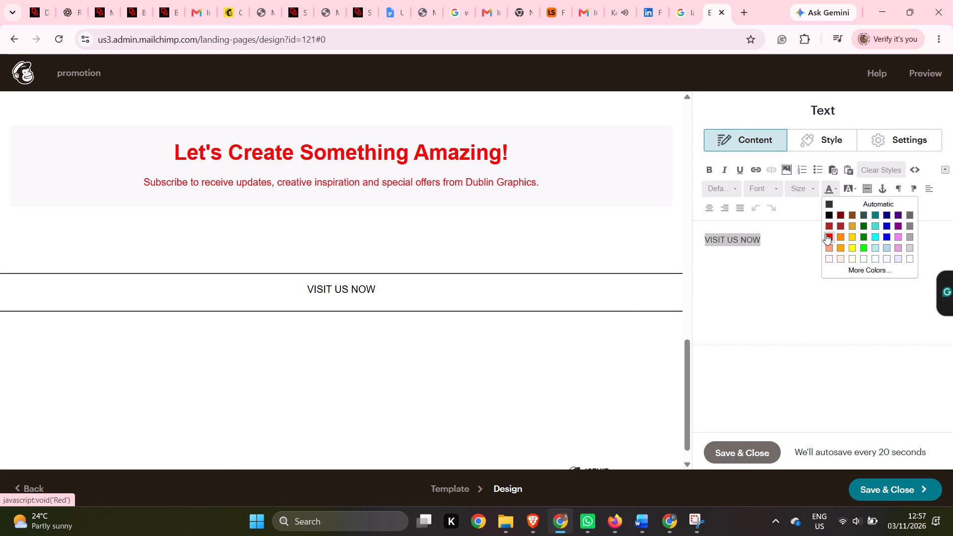
pyautogui.click(446, 356)
pyautogui.scroll(15, 496, 218)
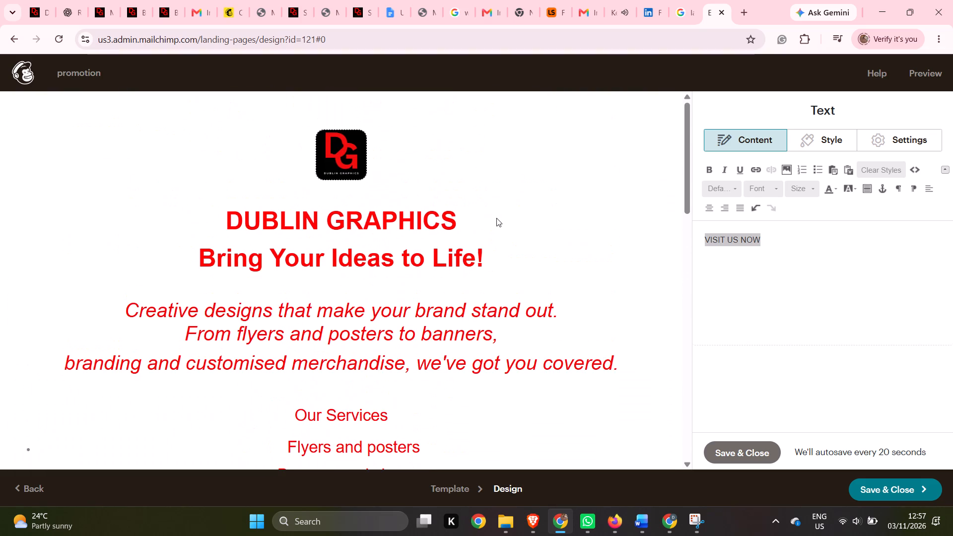
pyautogui.scroll(3, 496, 218)
pyautogui.click(734, 452)
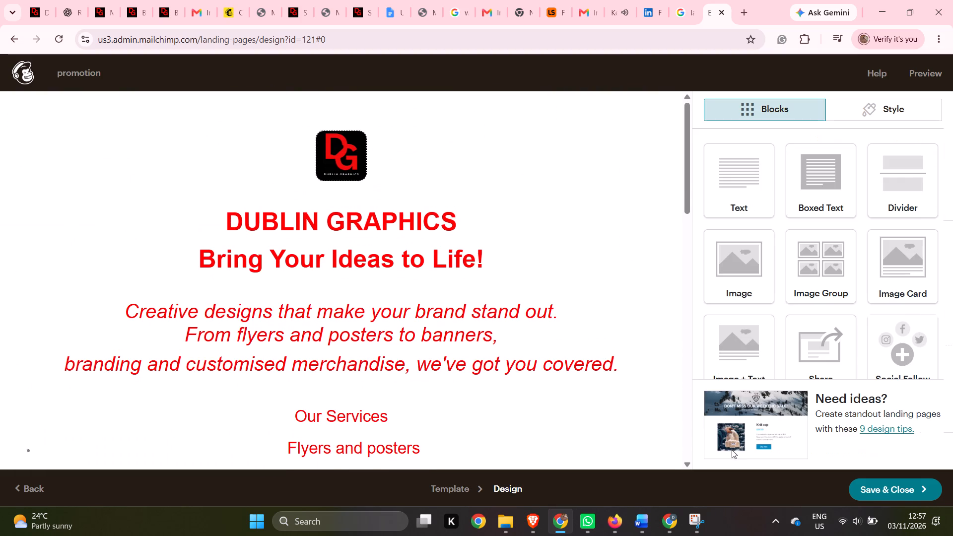
# Review the whole landing page for consistent text coloring, from the logo header to the "VISIT US NOW" footer.
pyautogui.scroll(-7, 524, 276)
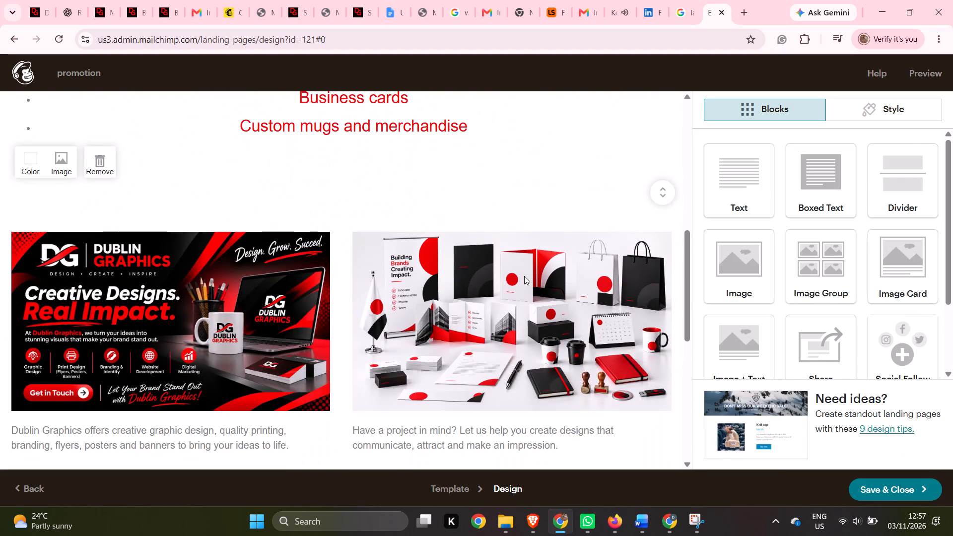
pyautogui.scroll(-7, 524, 276)
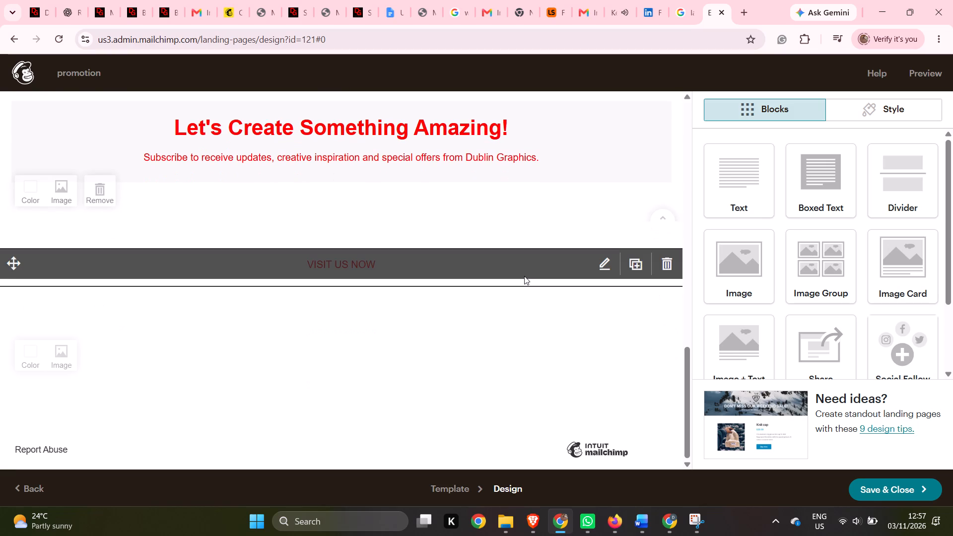
pyautogui.scroll(-1, 524, 276)
pyautogui.scroll(10, 524, 276)
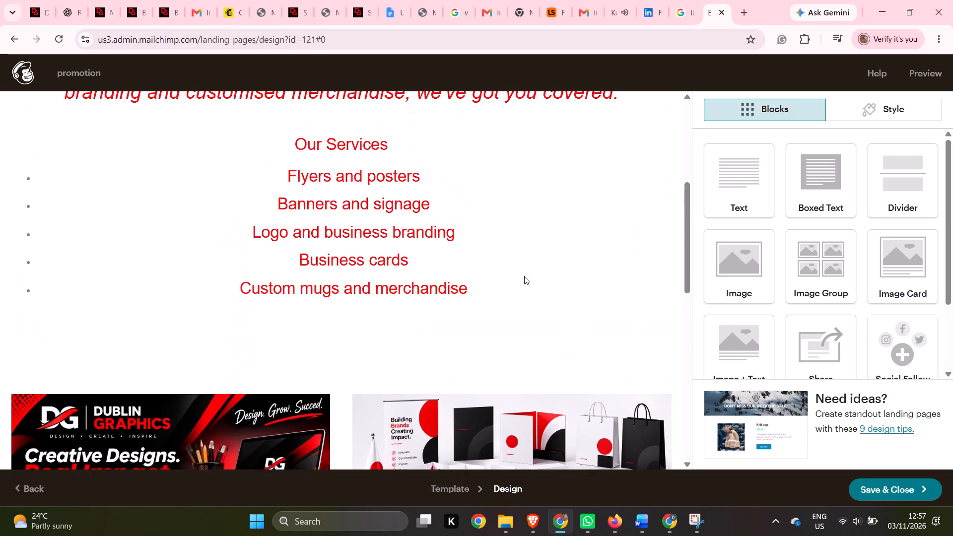
pyautogui.scroll(5, 524, 276)
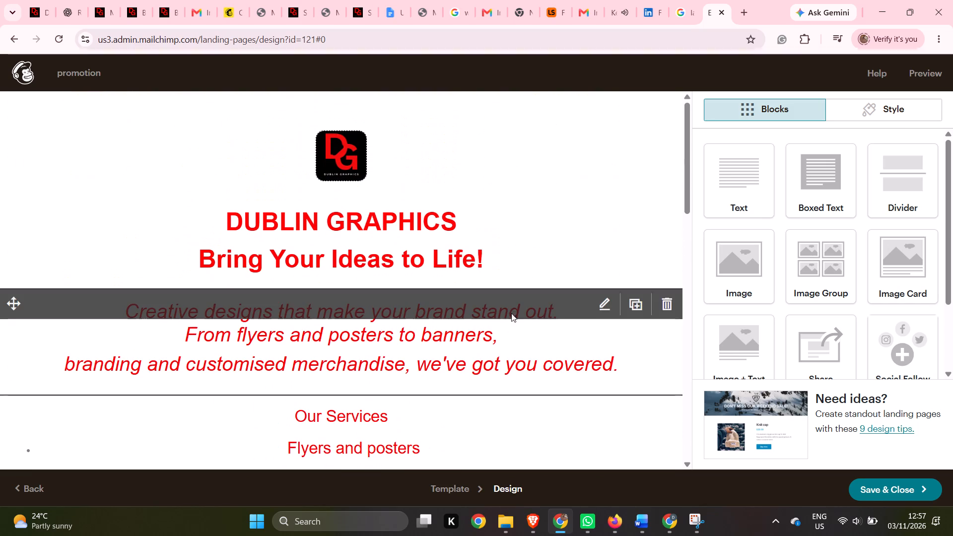
pyautogui.scroll(-6, 510, 249)
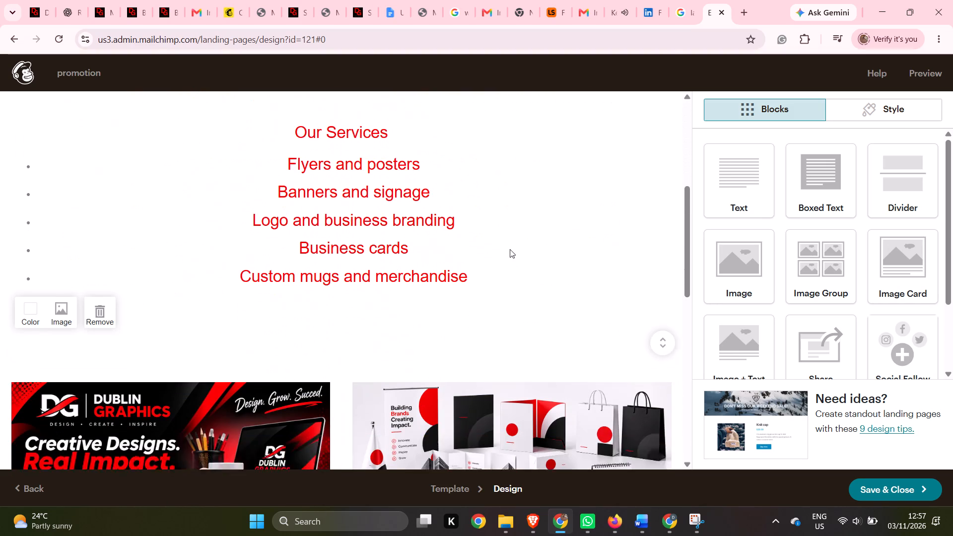
pyautogui.scroll(-4, 510, 249)
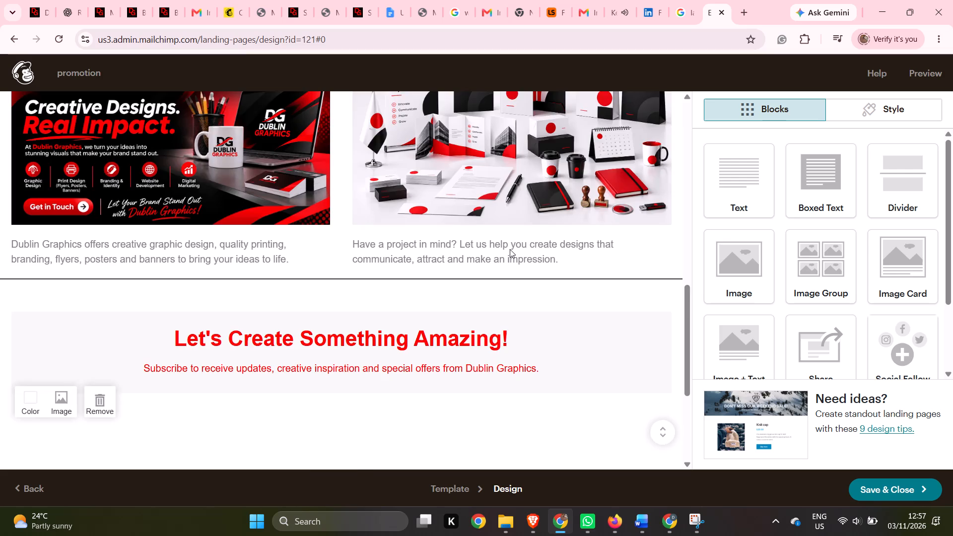
pyautogui.scroll(-2, 510, 249)
pyautogui.scroll(12, 510, 250)
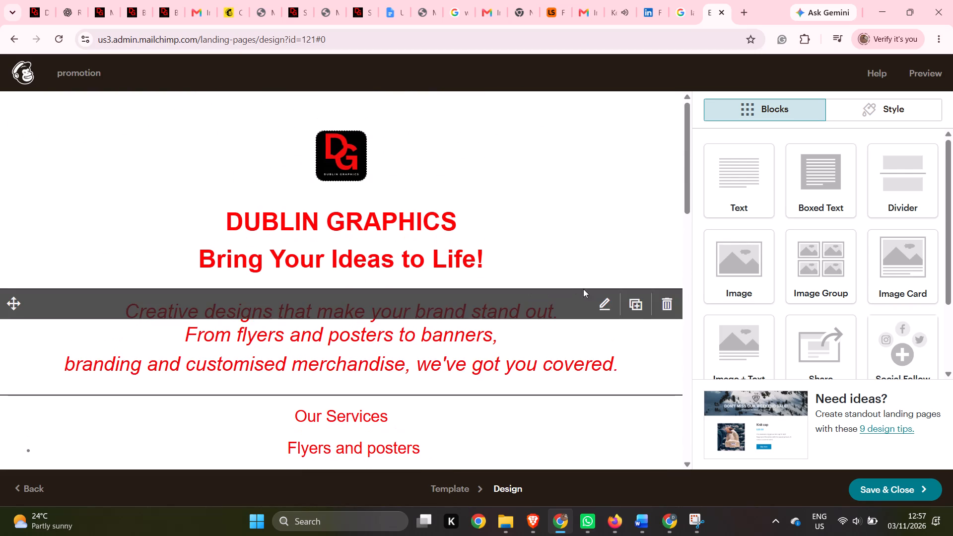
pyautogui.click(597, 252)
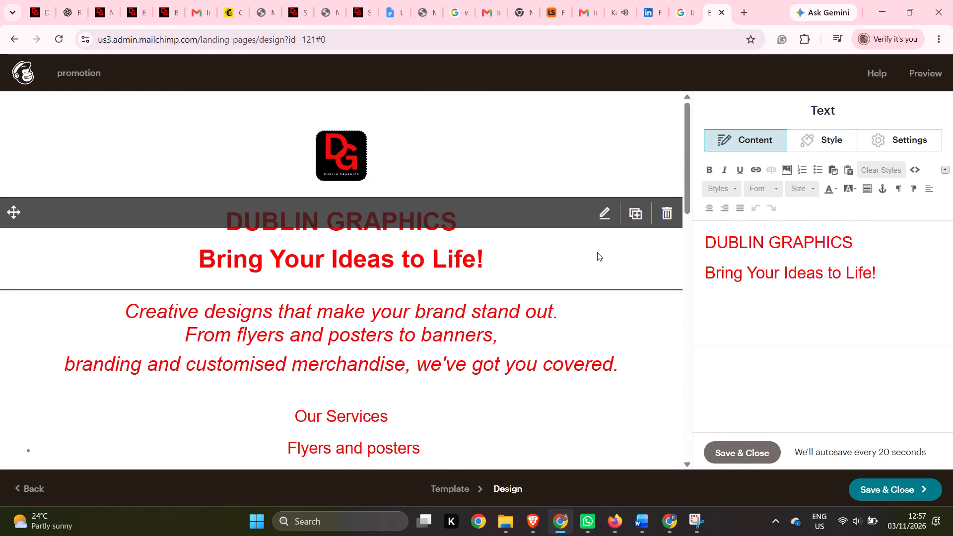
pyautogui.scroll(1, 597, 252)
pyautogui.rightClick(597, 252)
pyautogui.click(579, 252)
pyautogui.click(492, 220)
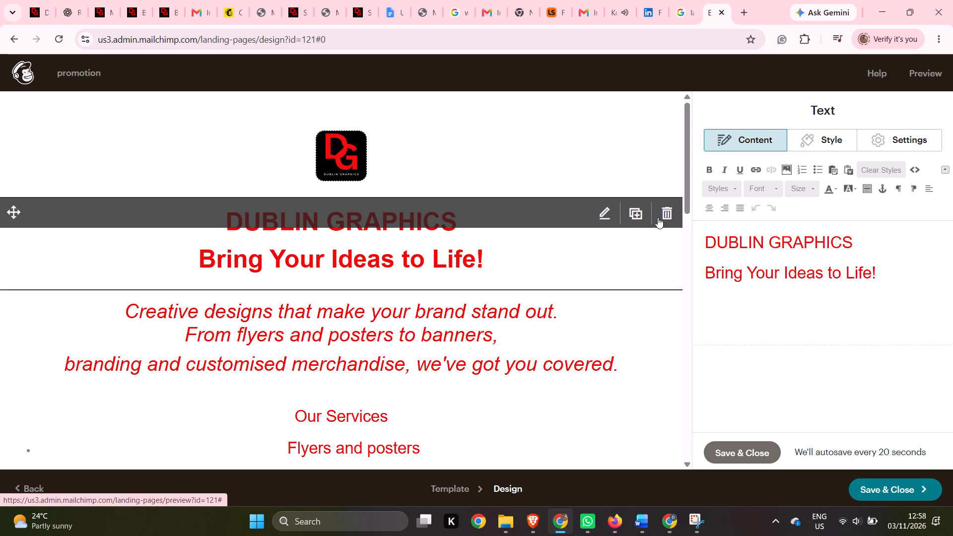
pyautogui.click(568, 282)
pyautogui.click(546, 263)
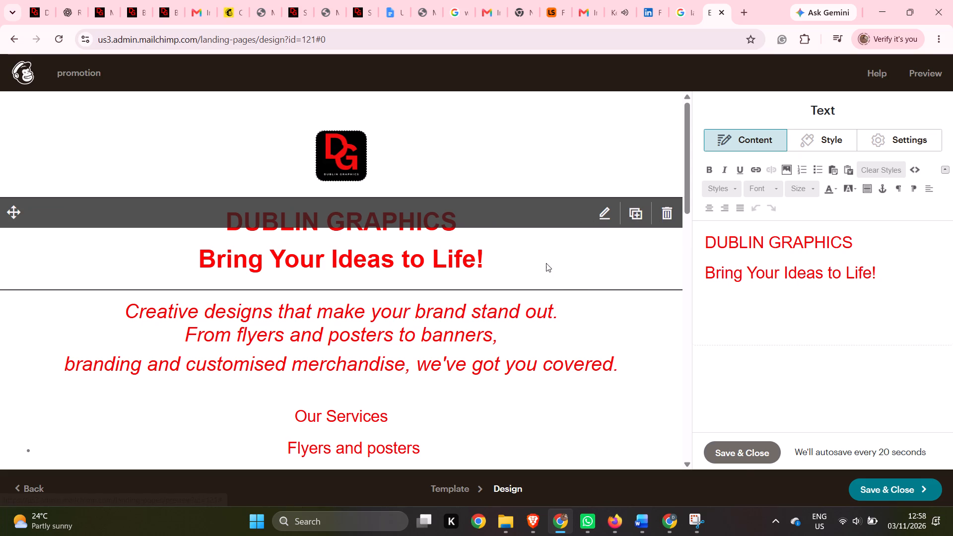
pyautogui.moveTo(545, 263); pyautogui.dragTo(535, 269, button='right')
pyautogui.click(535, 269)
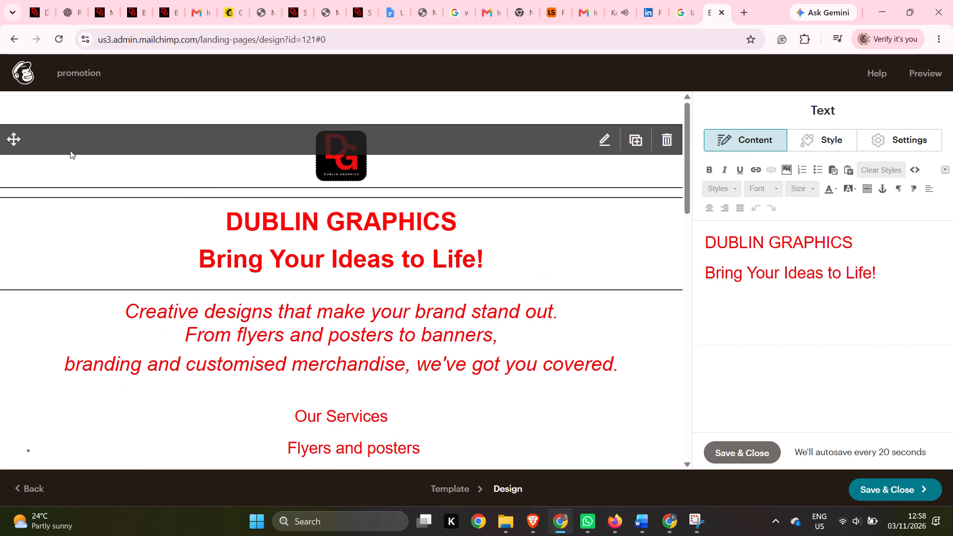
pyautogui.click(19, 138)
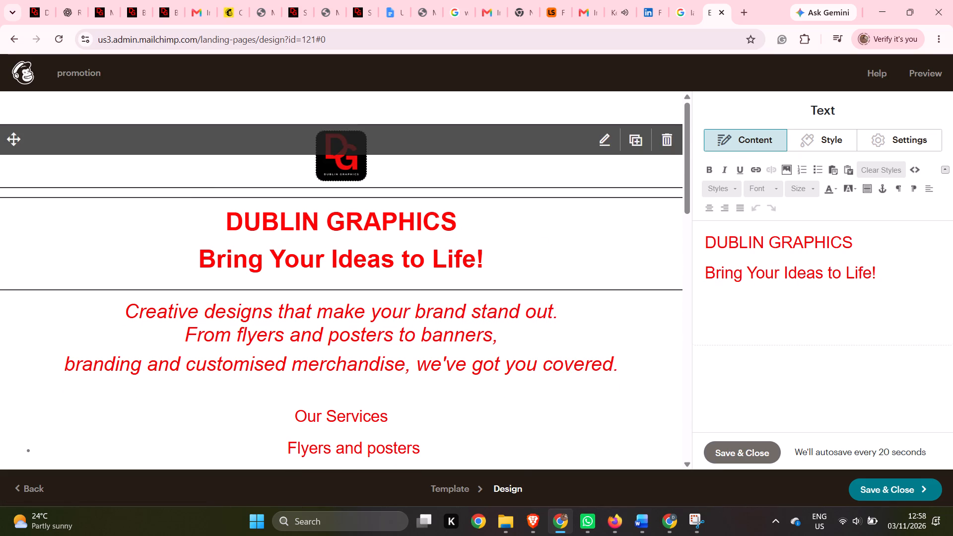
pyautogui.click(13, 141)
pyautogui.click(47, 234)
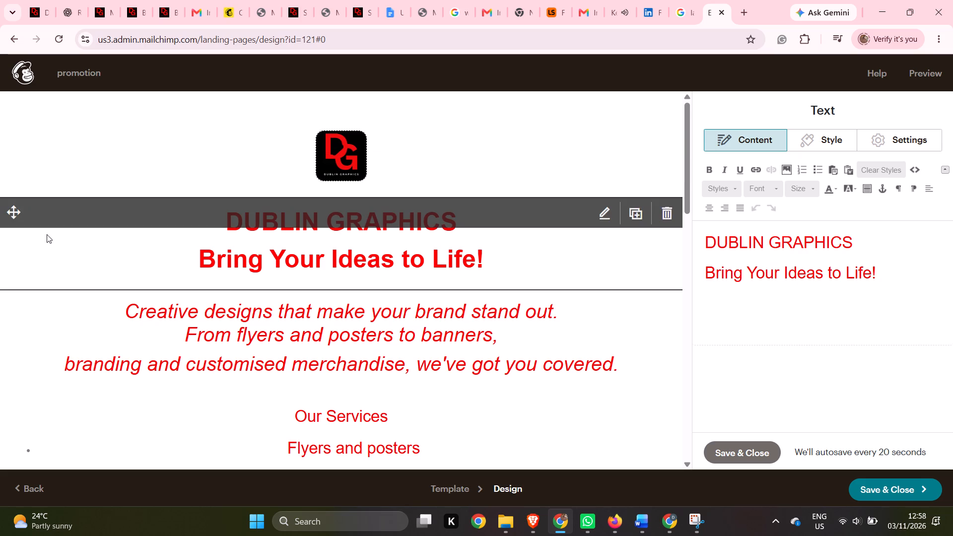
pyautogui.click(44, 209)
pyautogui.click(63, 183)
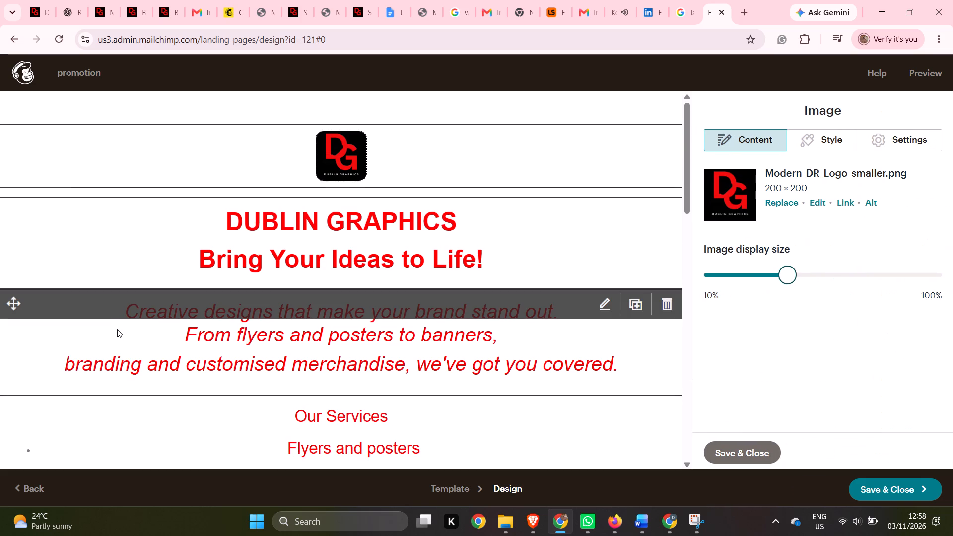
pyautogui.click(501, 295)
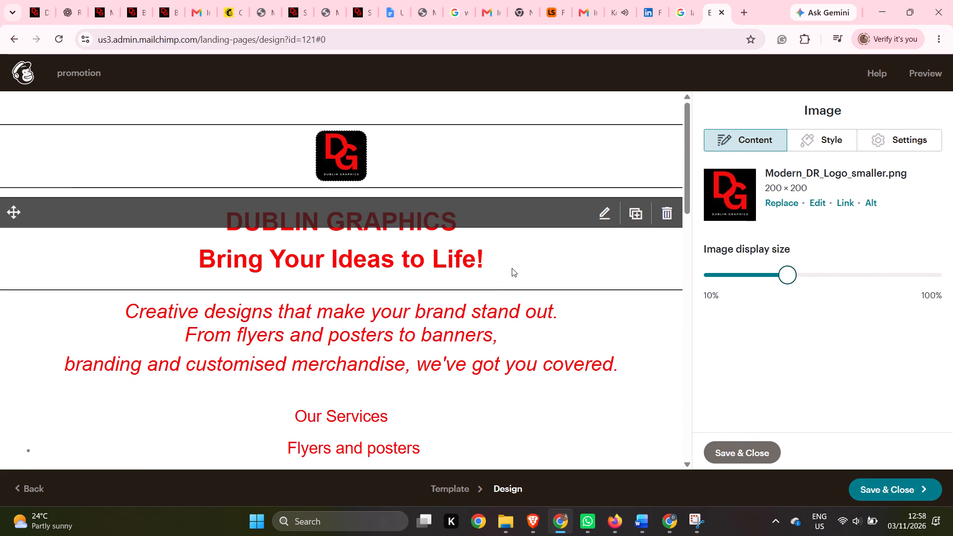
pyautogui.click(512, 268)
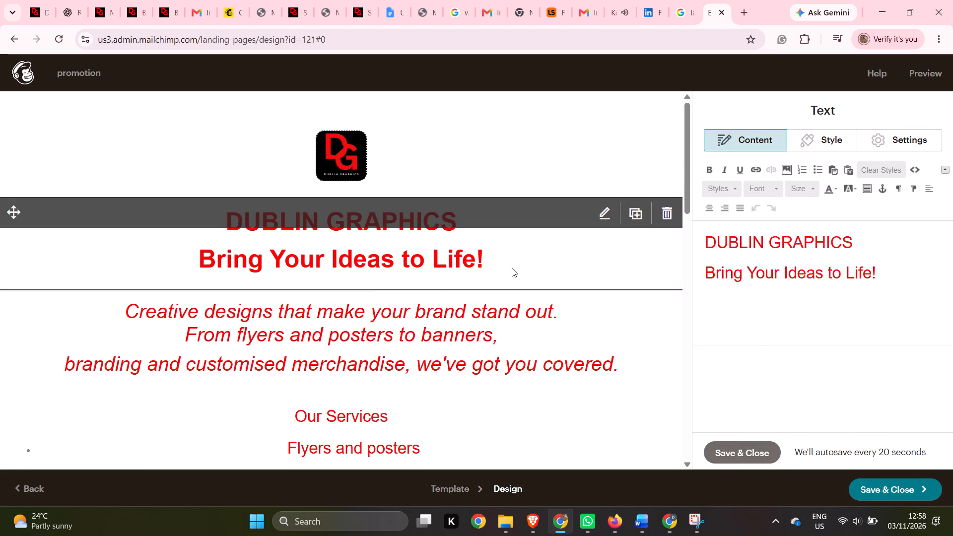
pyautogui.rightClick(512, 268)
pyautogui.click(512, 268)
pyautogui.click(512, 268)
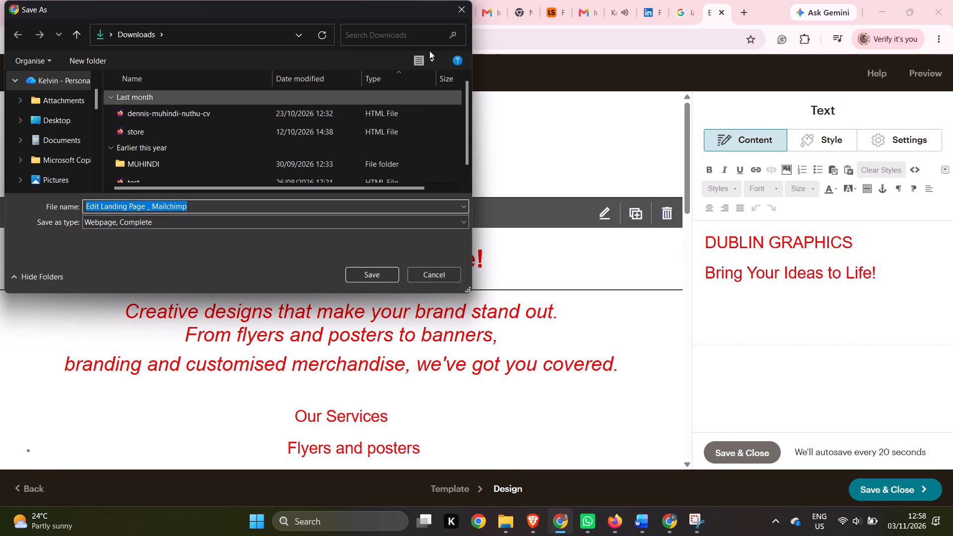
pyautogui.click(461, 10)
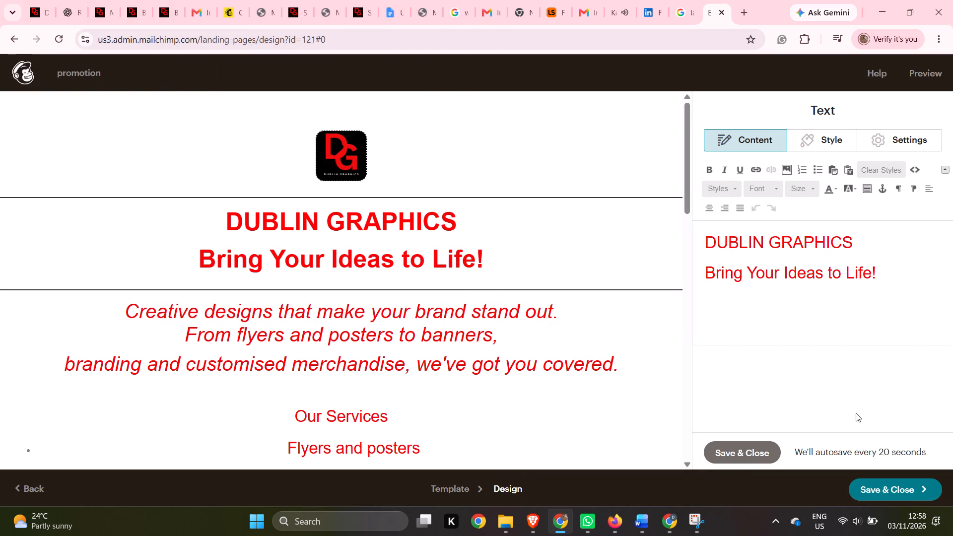
# Color the second column's "Have a project in mind?" caption under the stationery image red, and save and close the block.
pyautogui.scroll(2, 849, 251)
pyautogui.scroll(2, 627, 351)
pyautogui.scroll(3, 736, 329)
pyautogui.scroll(-11, 605, 379)
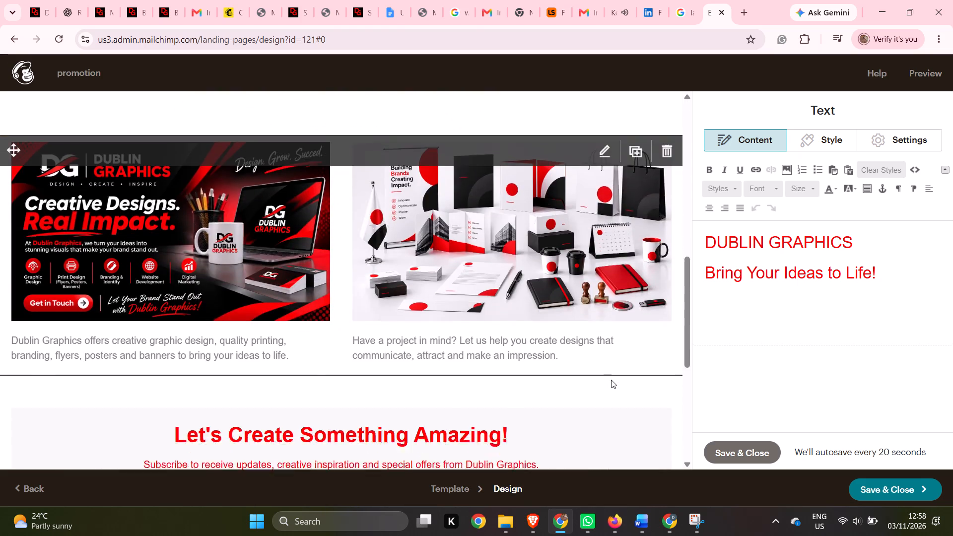
pyautogui.scroll(-3, 611, 380)
pyautogui.scroll(2, 612, 380)
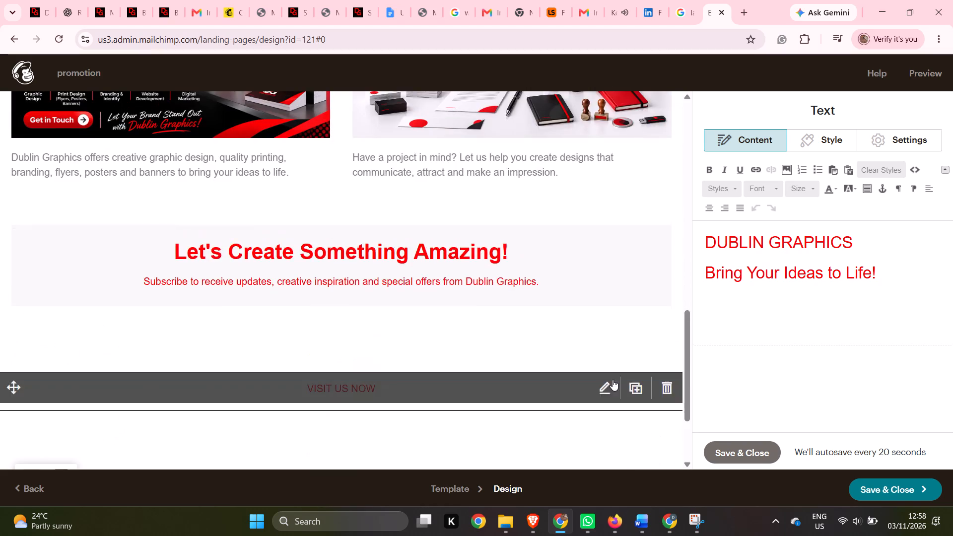
pyautogui.scroll(4, 613, 379)
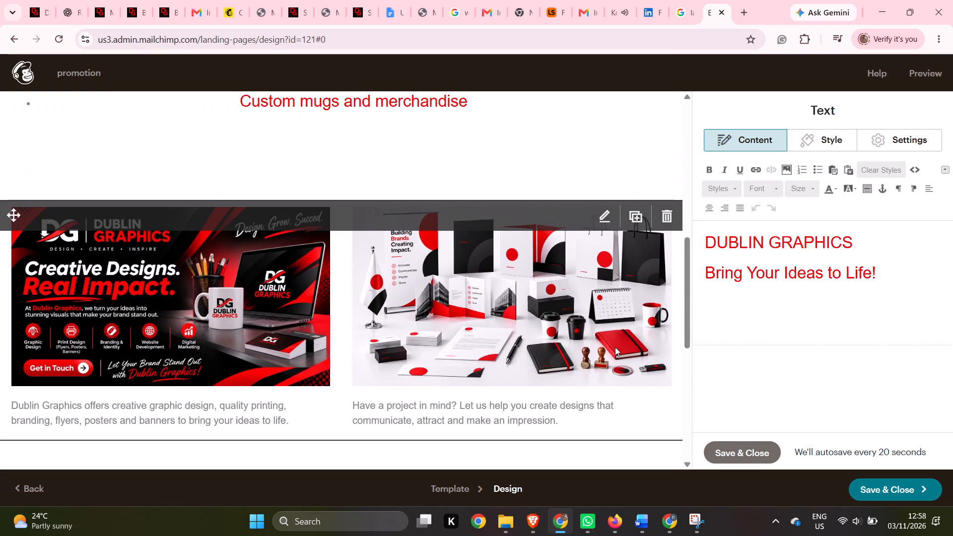
pyautogui.click(548, 396)
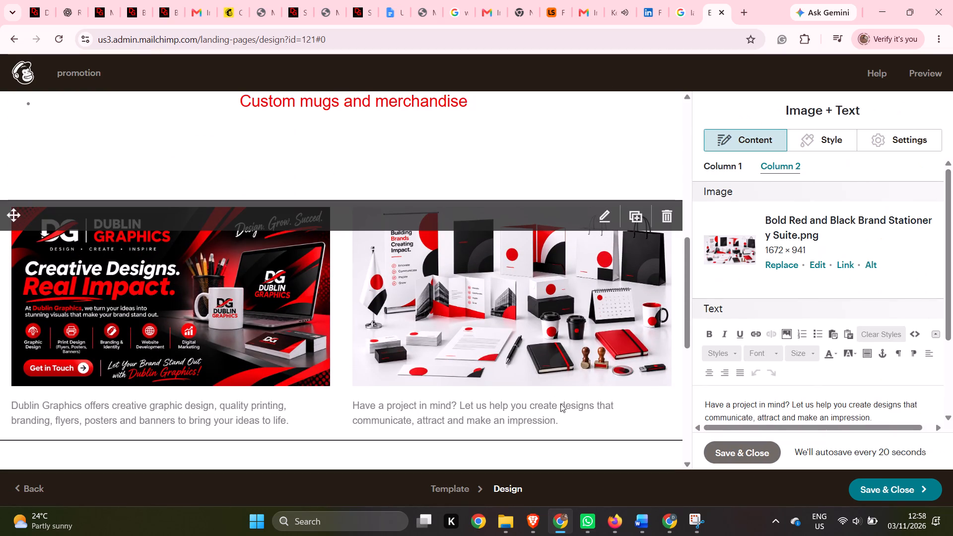
pyautogui.click(880, 415)
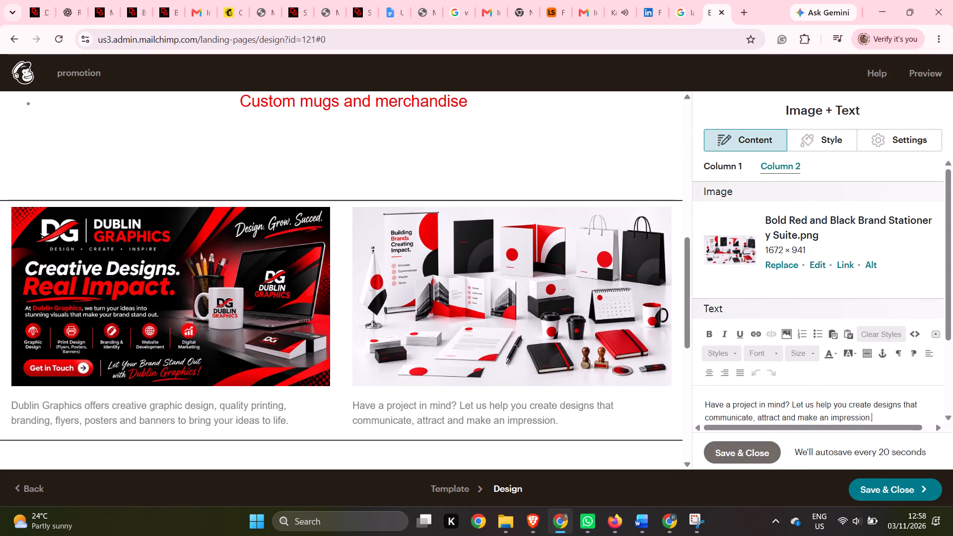
pyautogui.moveTo(880, 415); pyautogui.dragTo(698, 400)
pyautogui.click(835, 353)
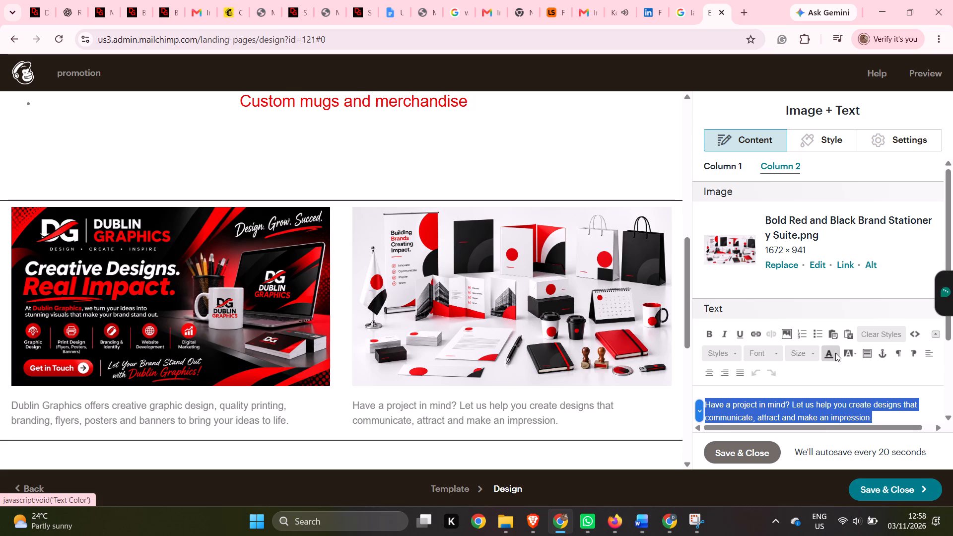
pyautogui.click(827, 402)
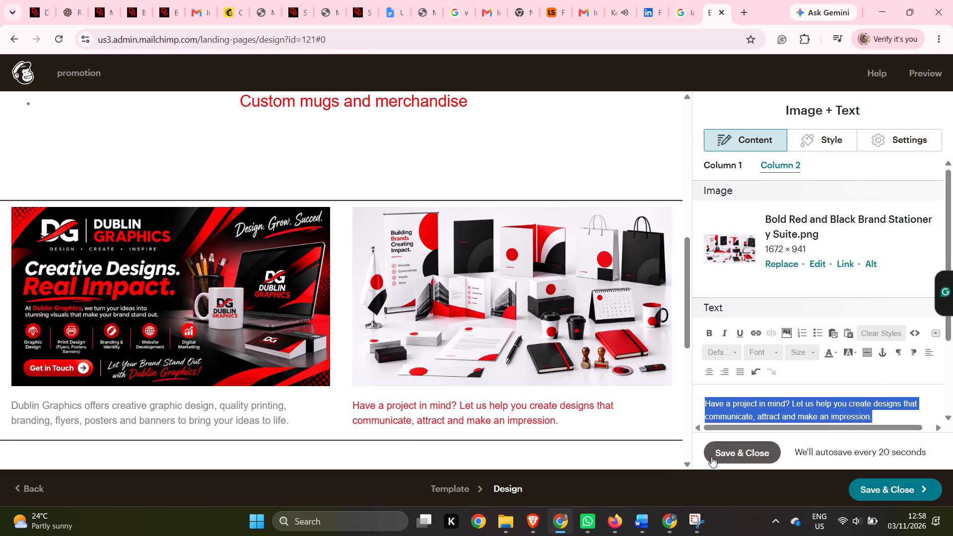
pyautogui.click(738, 449)
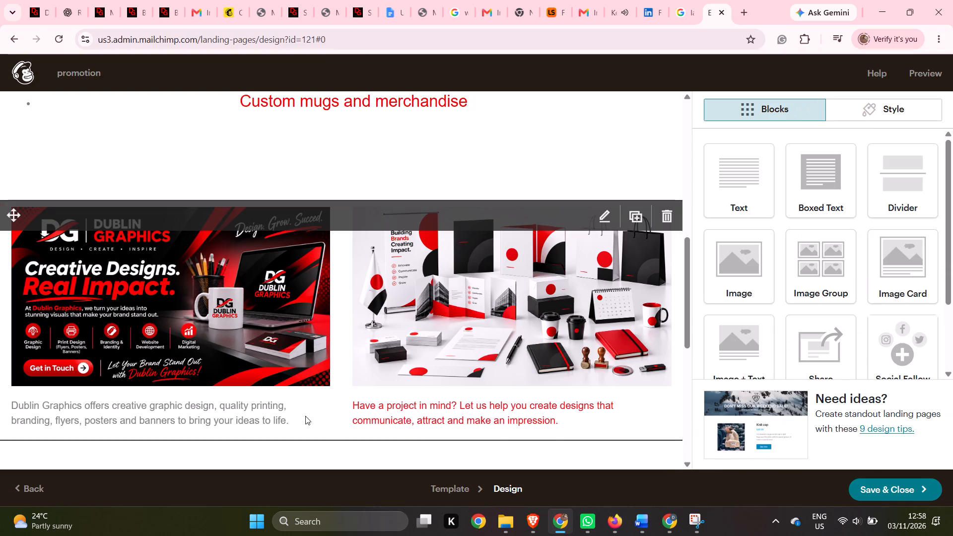
# Reopen the two-column image and text block and color the first column's "Dublin Graphics offers creative graphic design" caption red.
pyautogui.moveTo(305, 416); pyautogui.dragTo(226, 403)
pyautogui.moveTo(289, 420); pyautogui.dragTo(275, 416)
pyautogui.click(303, 333)
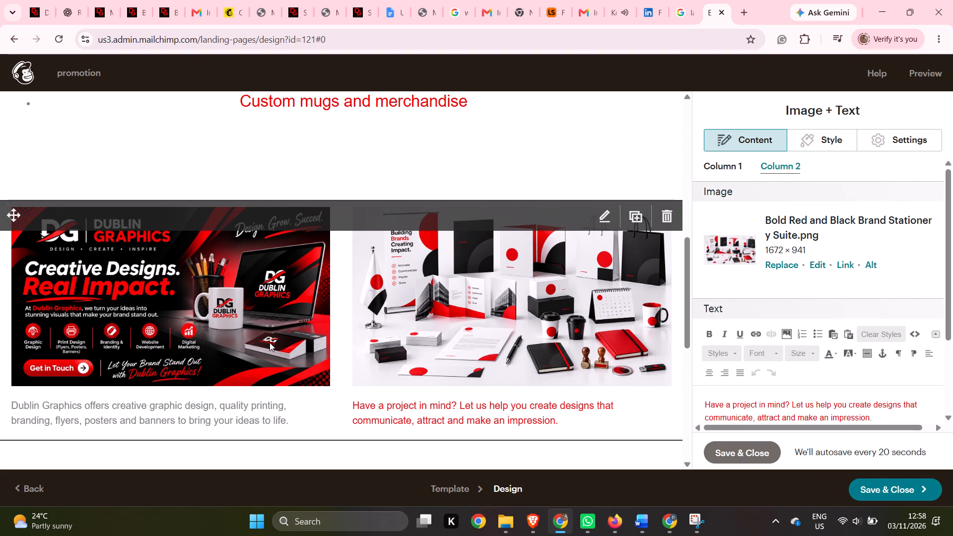
pyautogui.click(222, 335)
pyautogui.click(731, 163)
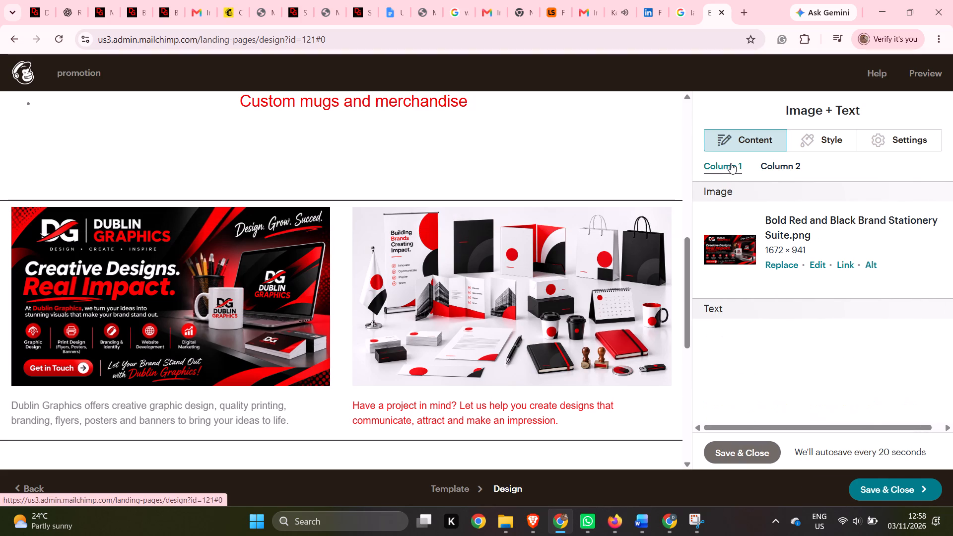
pyautogui.moveTo(930, 413); pyautogui.dragTo(683, 388)
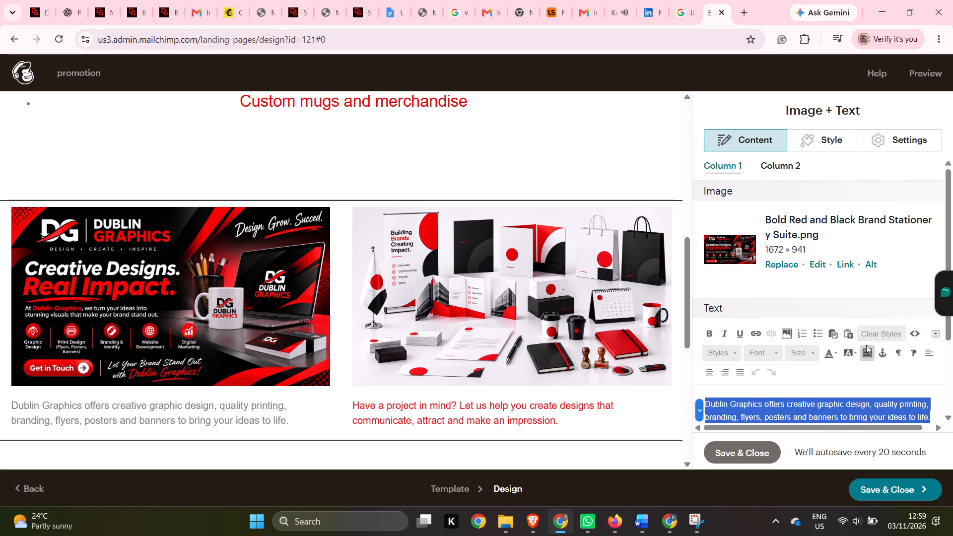
pyautogui.click(838, 356)
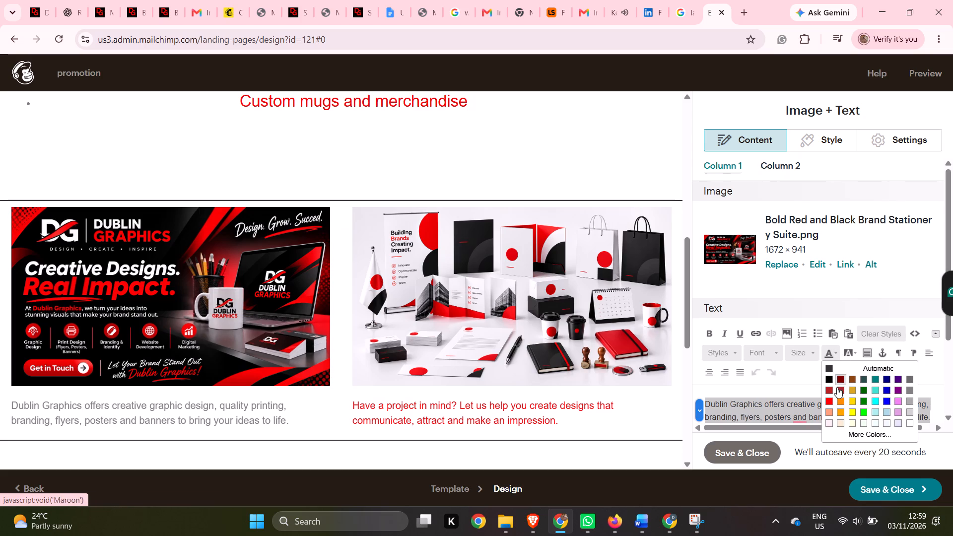
pyautogui.click(827, 403)
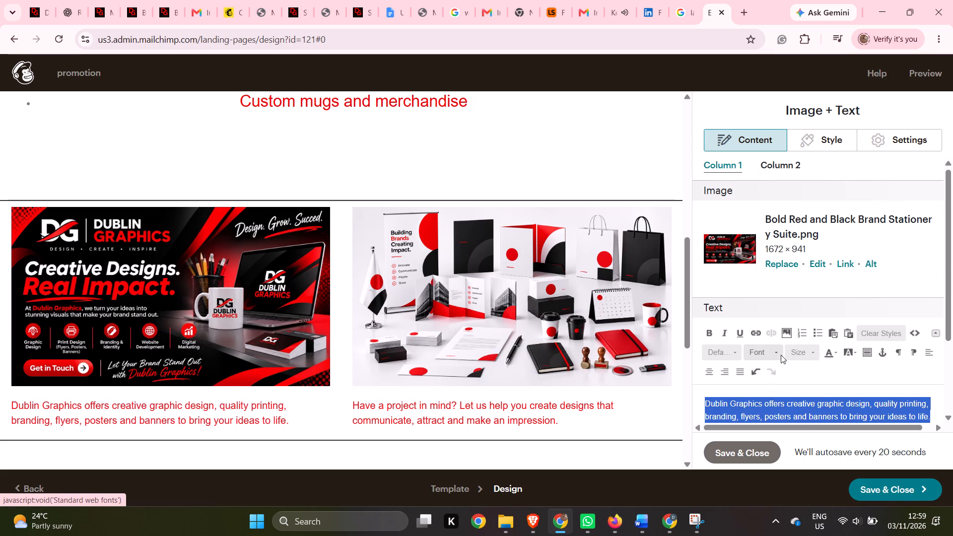
# Enlarge the first column's caption text, trying font sizes 24 and 23 before settling on 22.
pyautogui.click(781, 355)
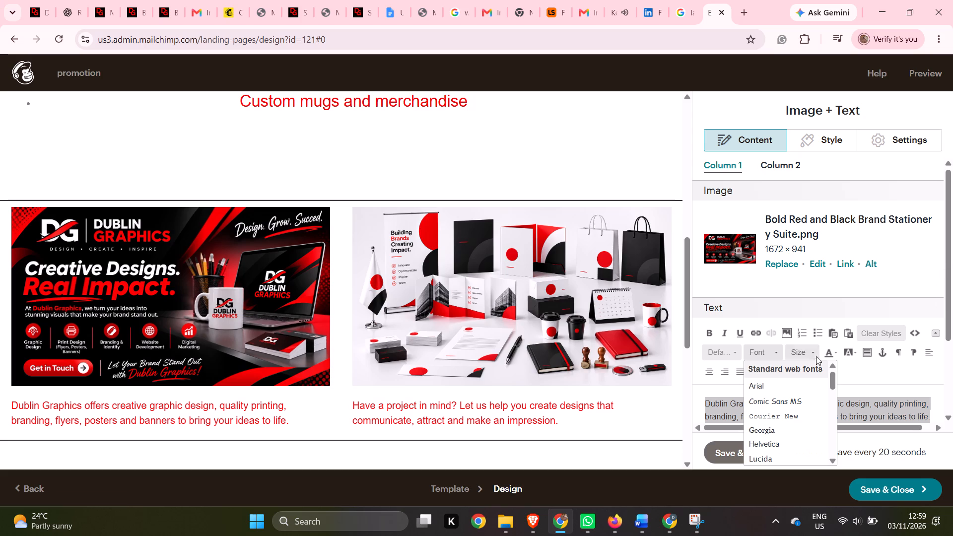
pyautogui.click(816, 351)
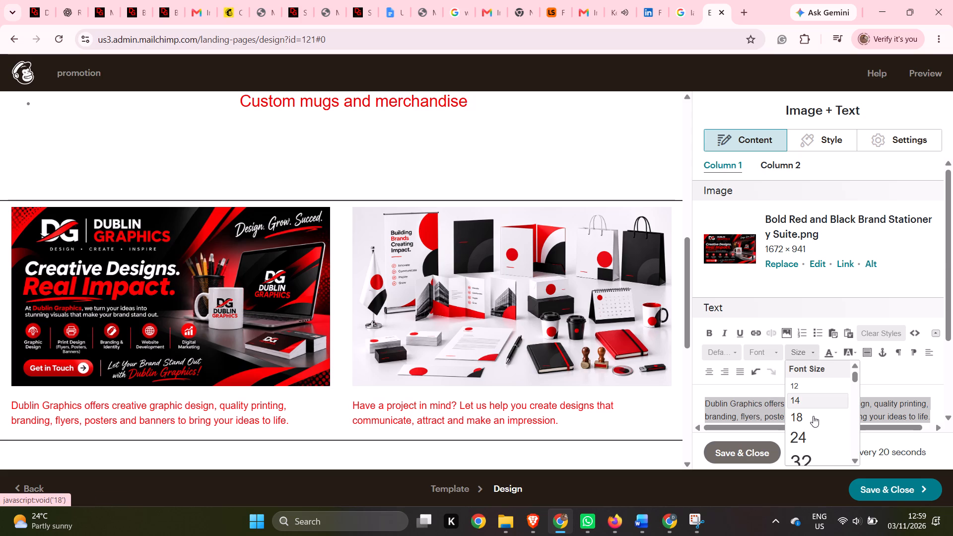
pyautogui.click(810, 433)
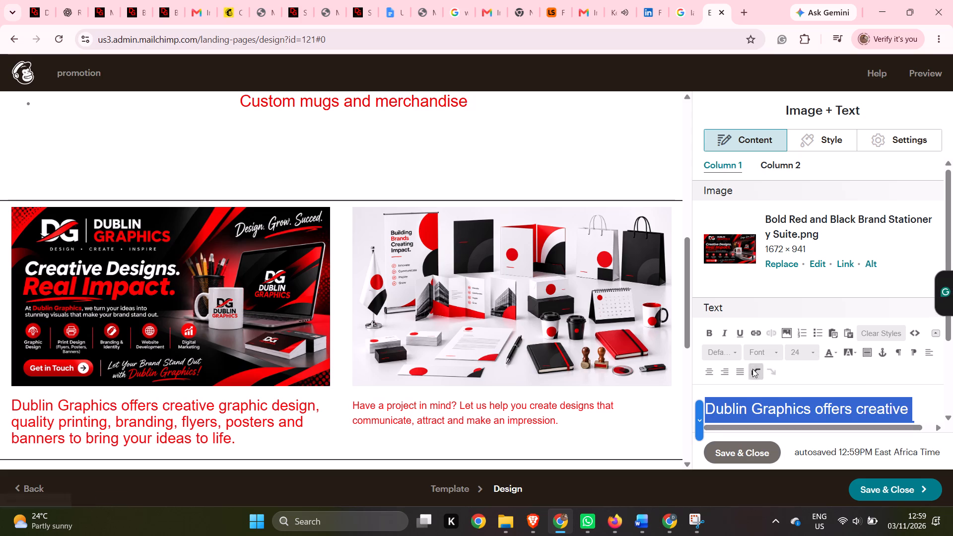
pyautogui.click(810, 351)
pyautogui.click(806, 392)
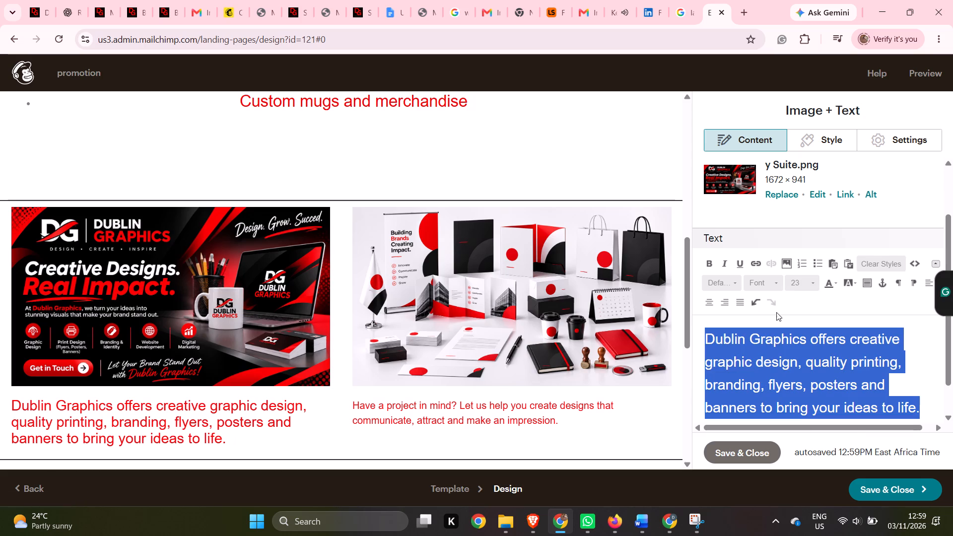
pyautogui.click(814, 282)
pyautogui.click(803, 320)
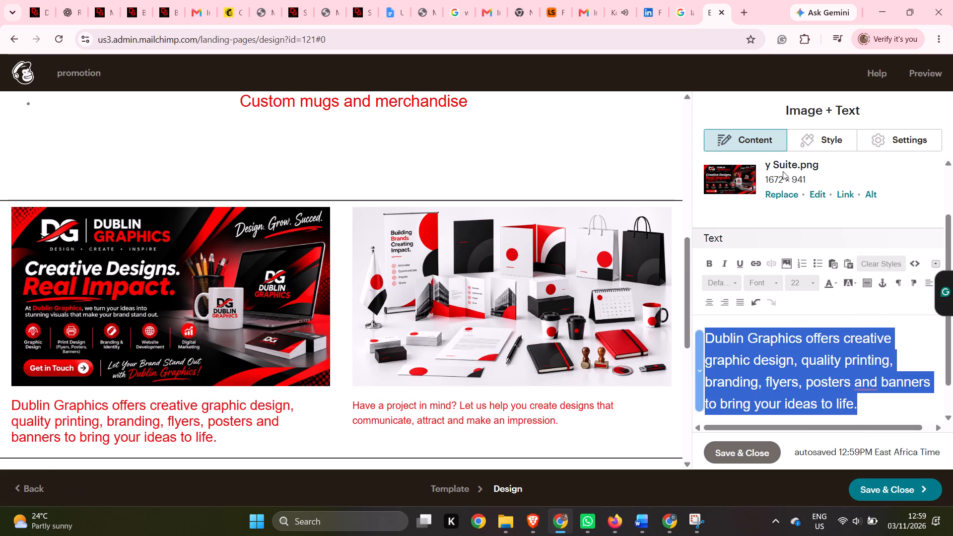
# Select the second column's full "Have a project in mind?" caption text for formatting and open its text color choices.
pyautogui.scroll(7, 767, 235)
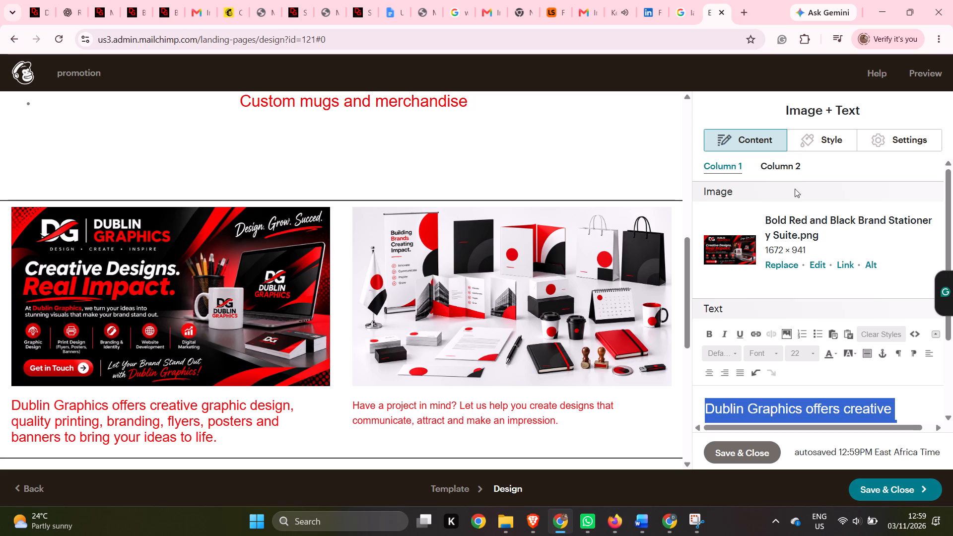
pyautogui.click(794, 168)
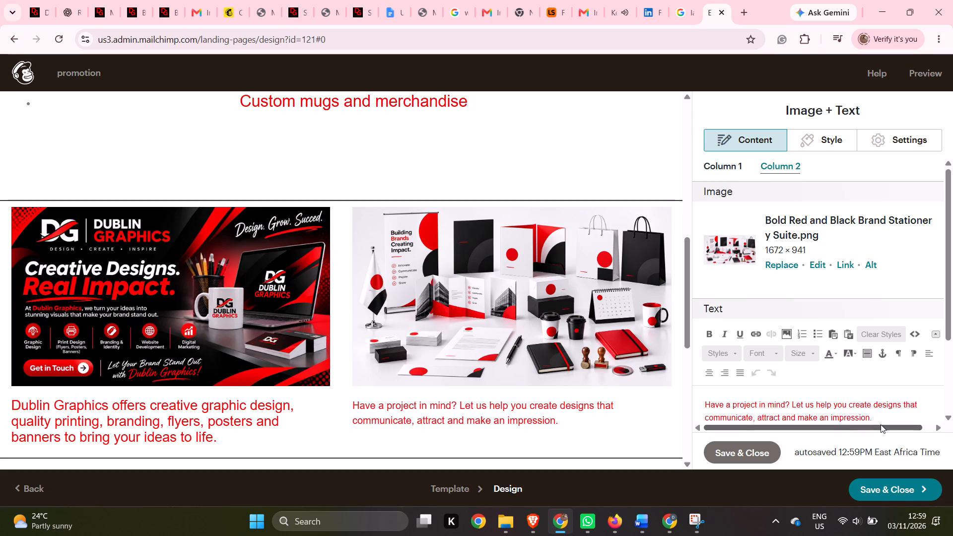
pyautogui.click(813, 353)
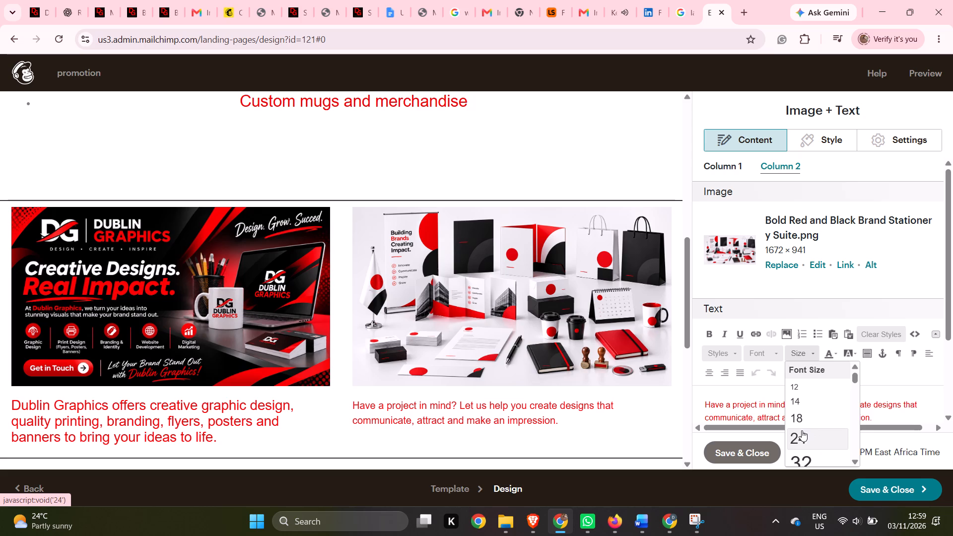
pyautogui.click(899, 386)
pyautogui.moveTo(879, 416); pyautogui.dragTo(876, 416)
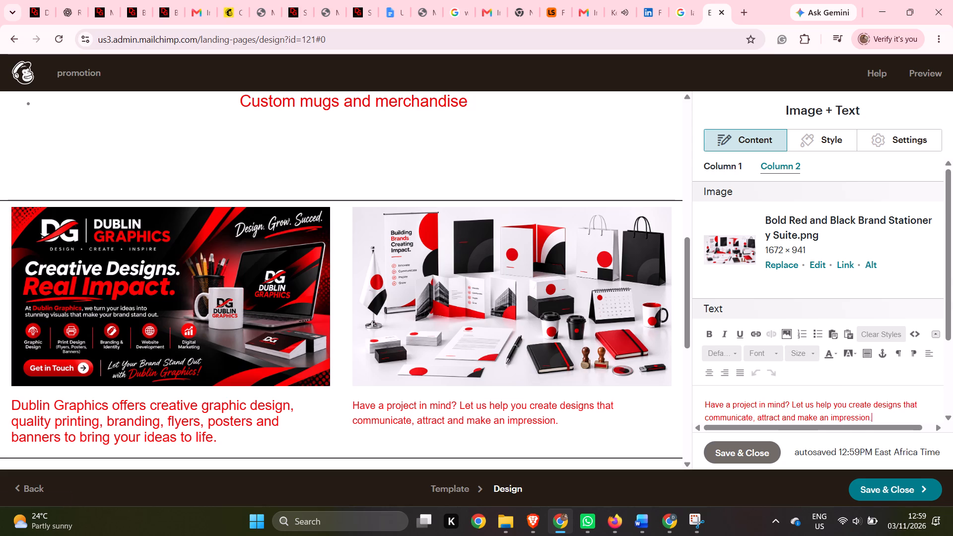
pyautogui.moveTo(876, 416); pyautogui.dragTo(702, 339)
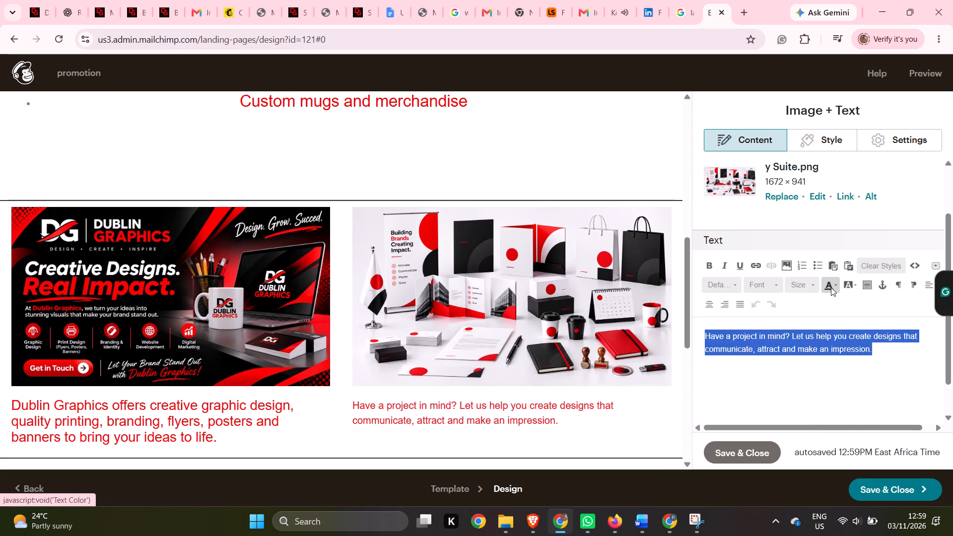
pyautogui.click(831, 287)
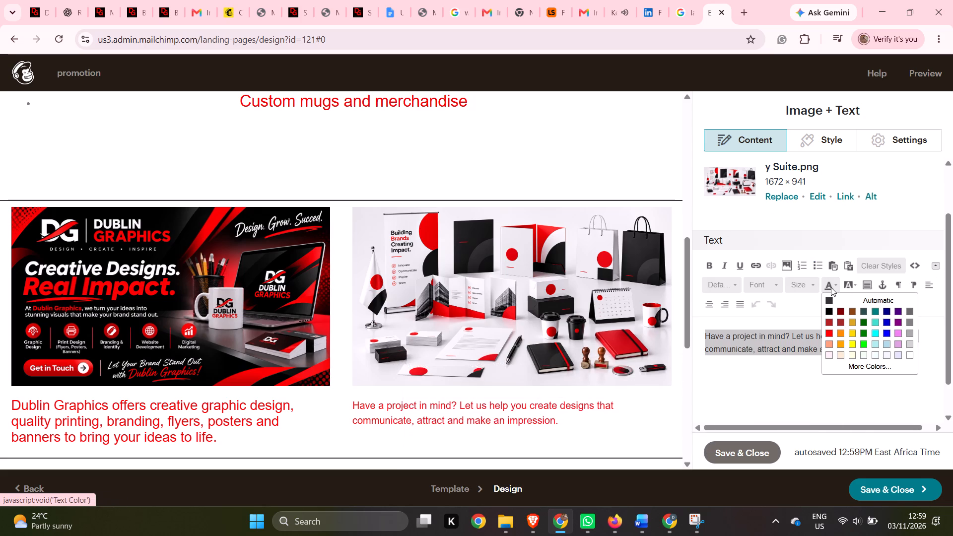